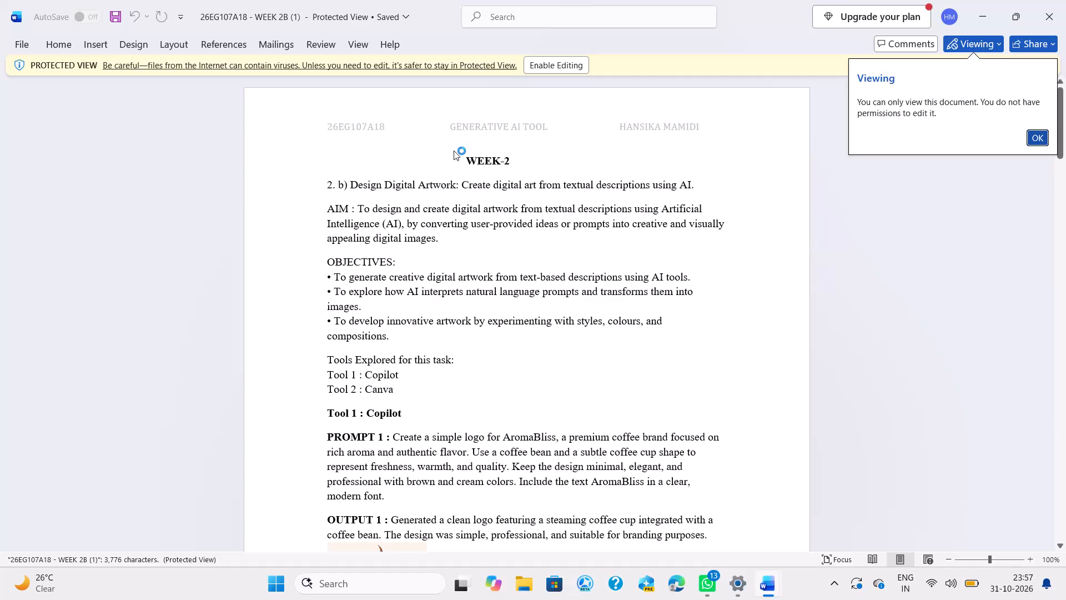
# Enable editing of the Week 2B document opened in Protected View.
pyautogui.click(551, 66)
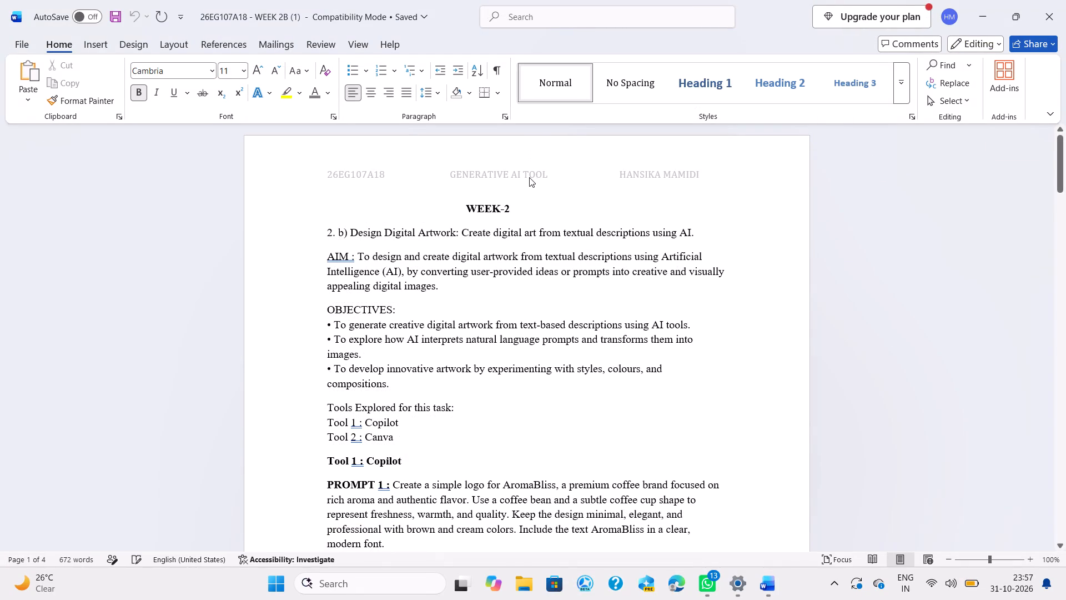
# Format the entire page header line in Times New Roman at font size 16.
pyautogui.doubleClick(574, 169)
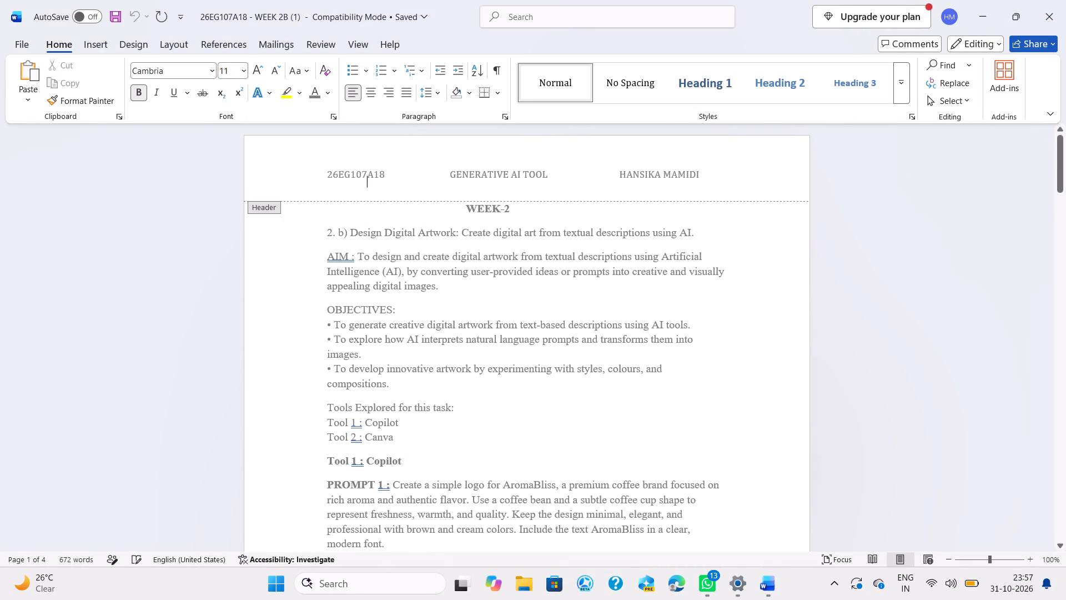
pyautogui.moveTo(325, 172); pyautogui.dragTo(339, 172)
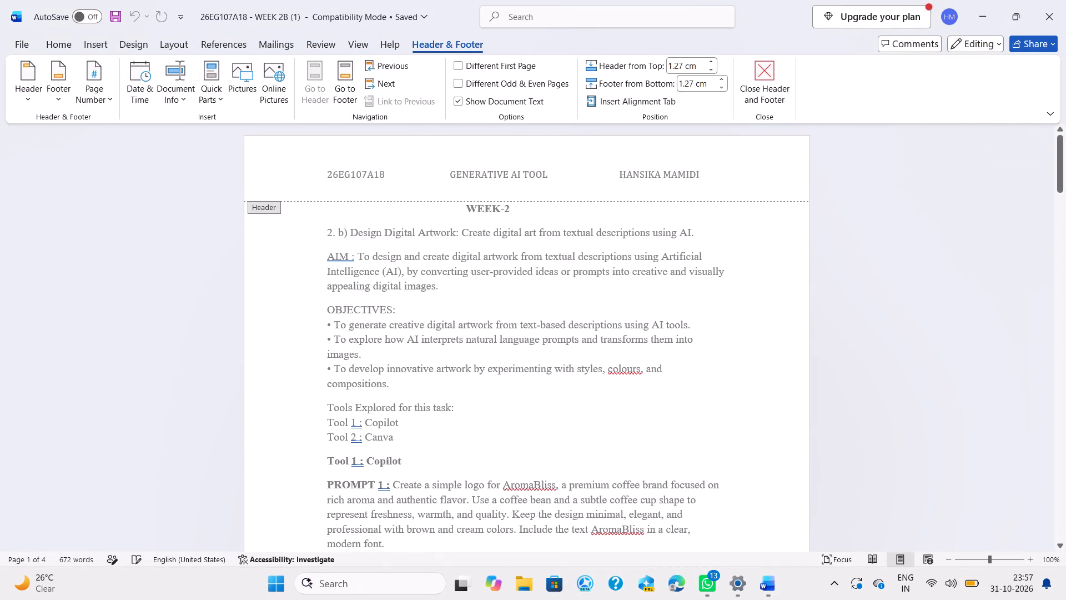
pyautogui.moveTo(339, 172); pyautogui.dragTo(708, 180)
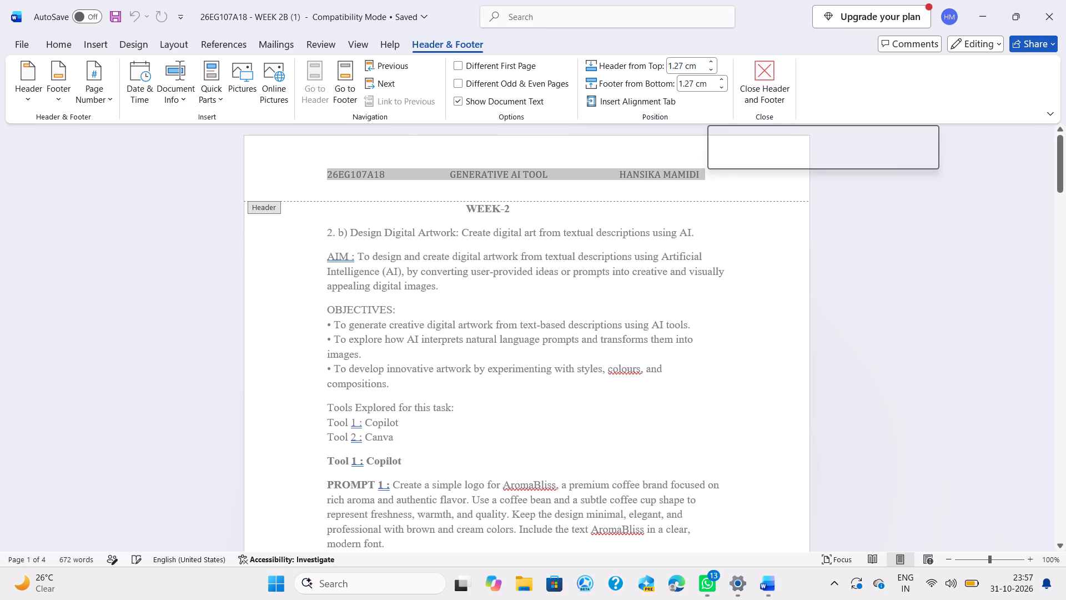
pyautogui.click(814, 136)
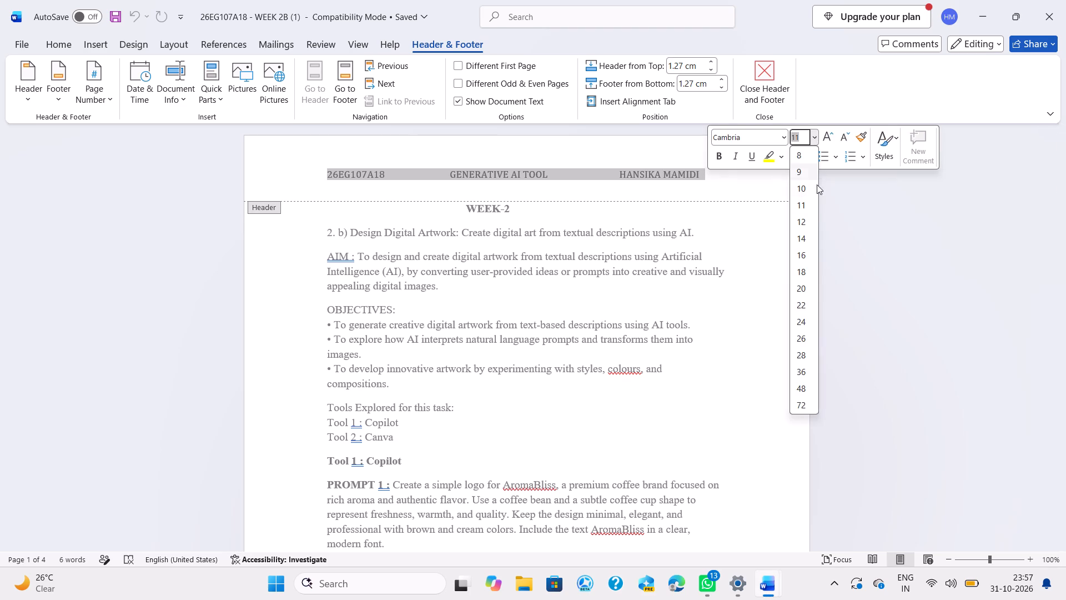
pyautogui.click(808, 257)
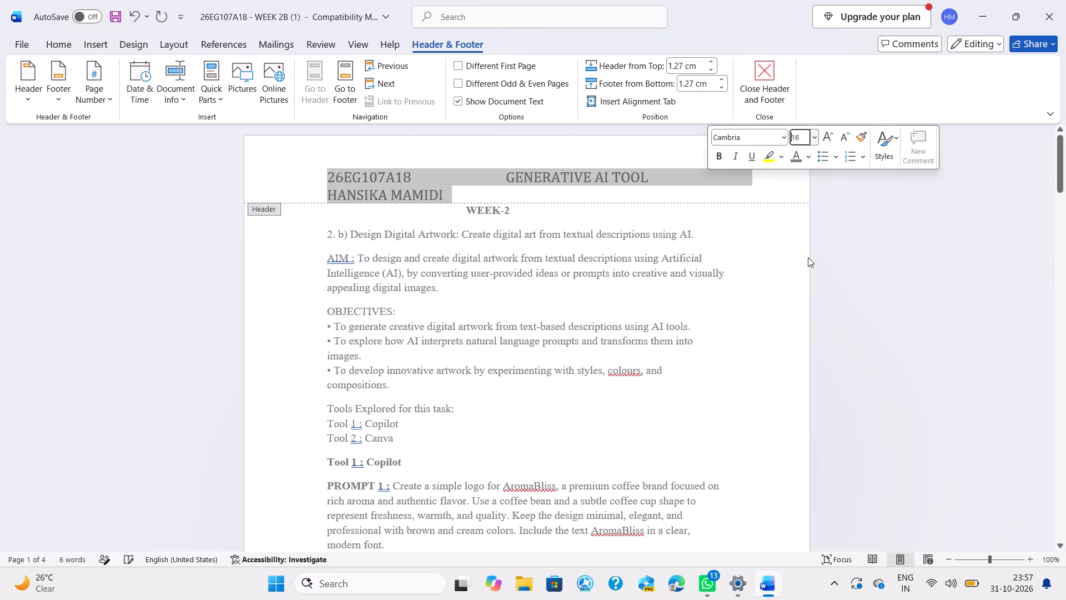
pyautogui.click(784, 137)
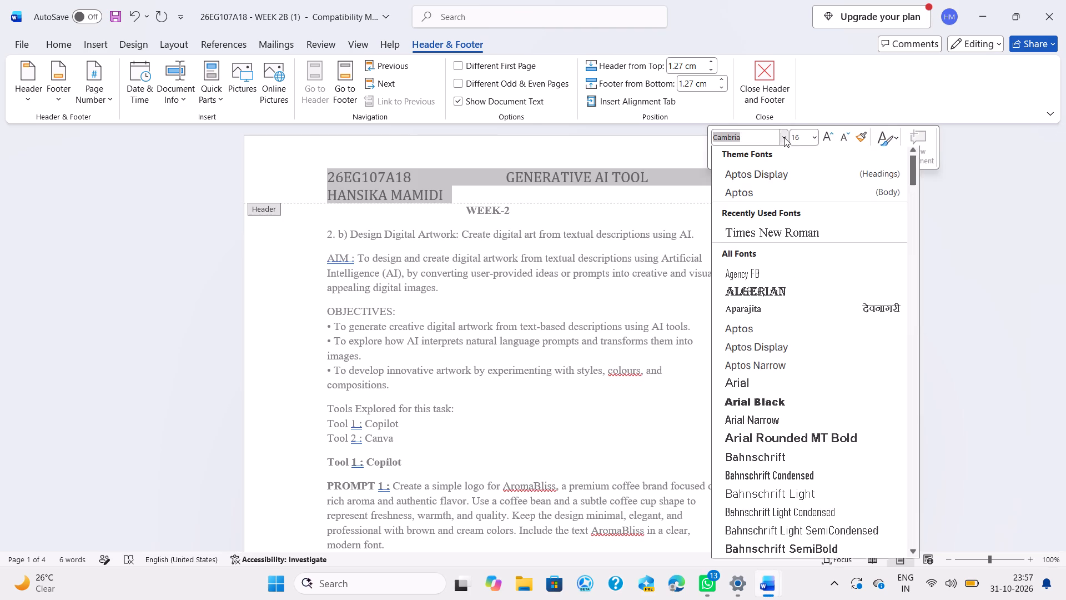
pyautogui.click(784, 237)
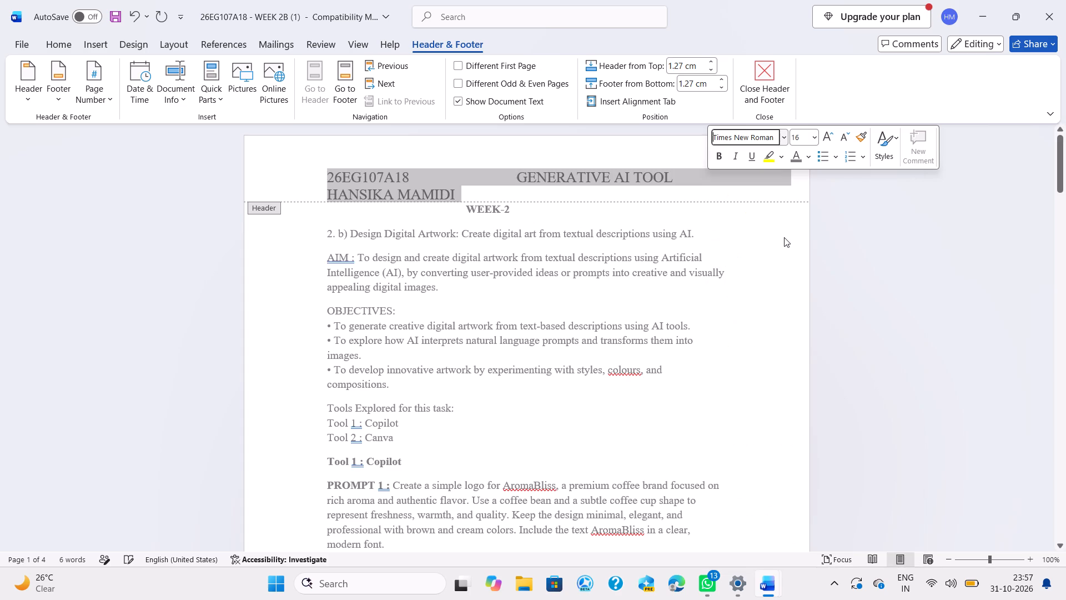
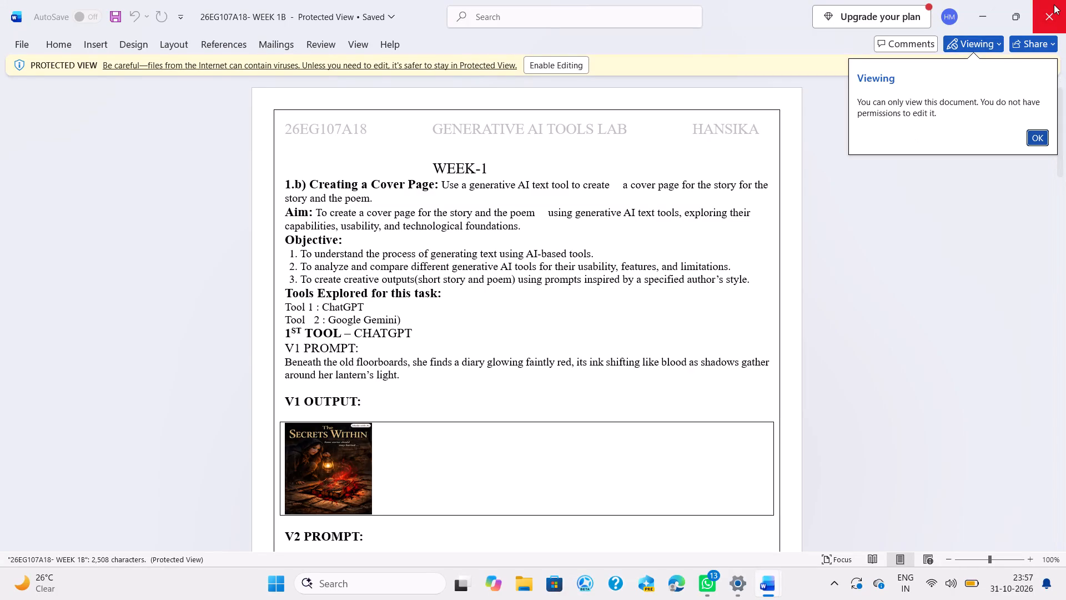
# Close the Week 1B document that is open in Protected View, returning to the Week 2B report.
pyautogui.click(1054, 4)
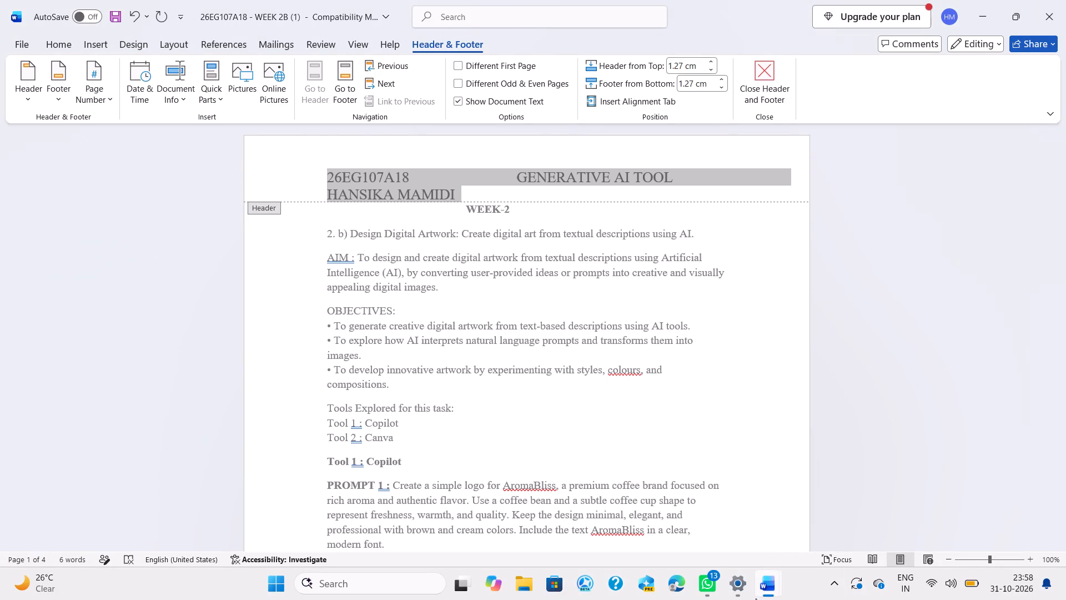
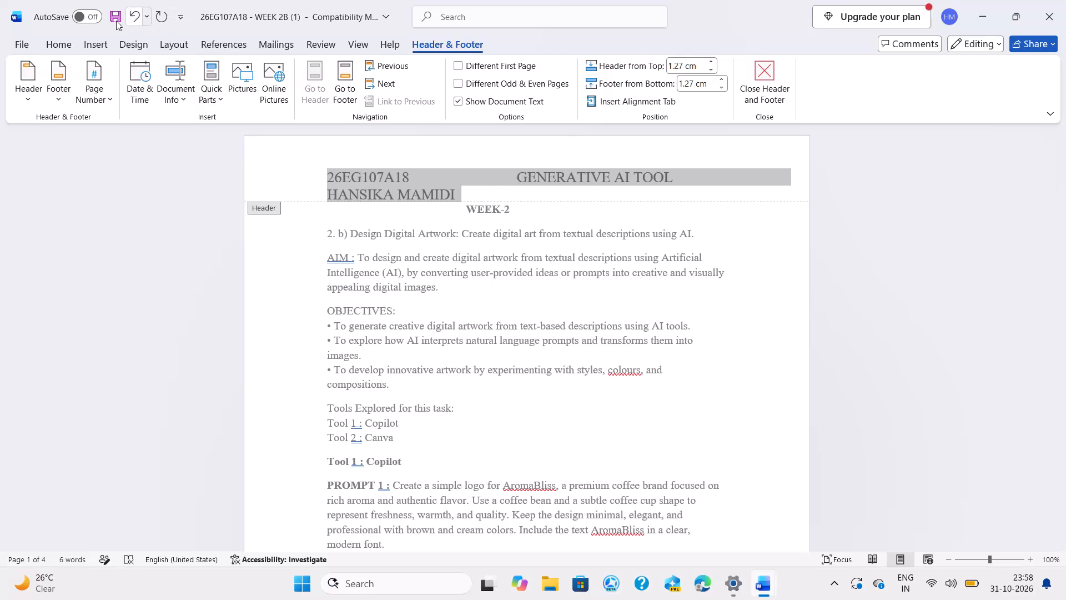
# Bring up the font and paragraph formatting options for the selected page header text.
pyautogui.click(69, 51)
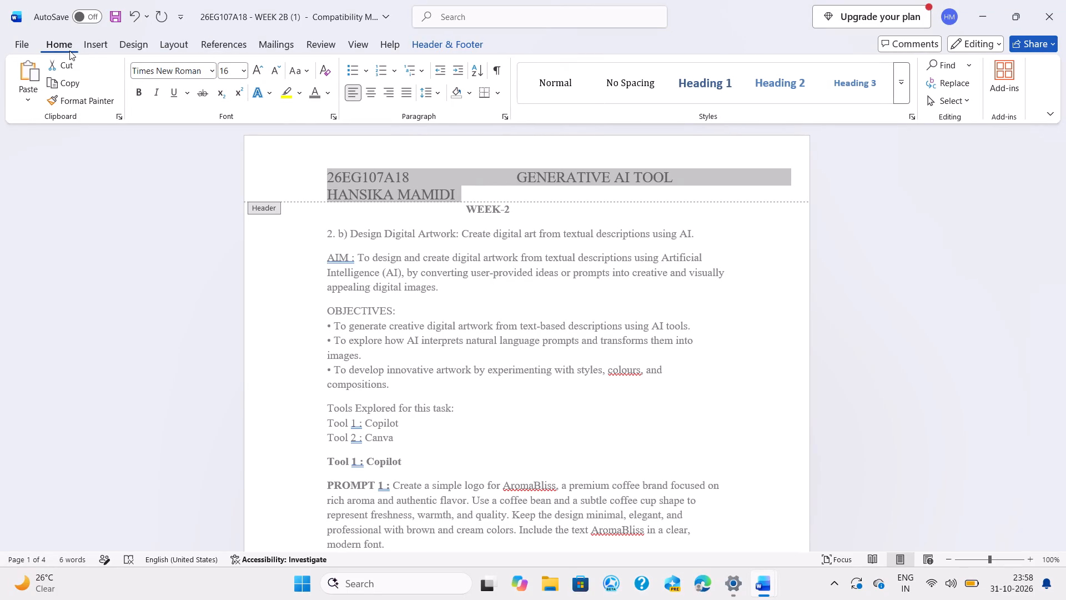
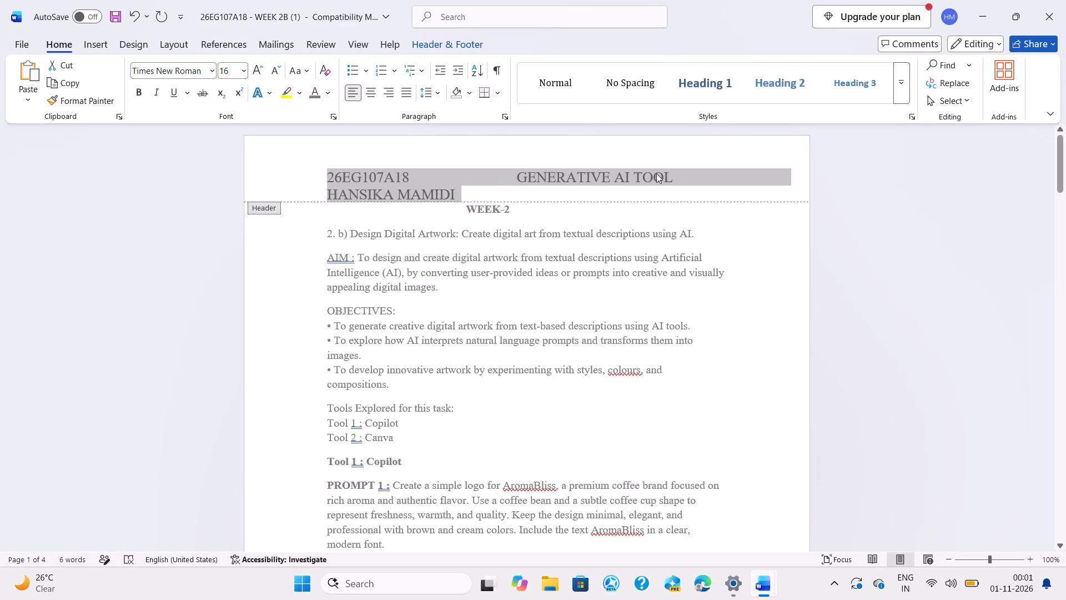
# Extend the course title in the page header to read "GENERATIVE AI TOOLS LAB".
pyautogui.click(675, 174)
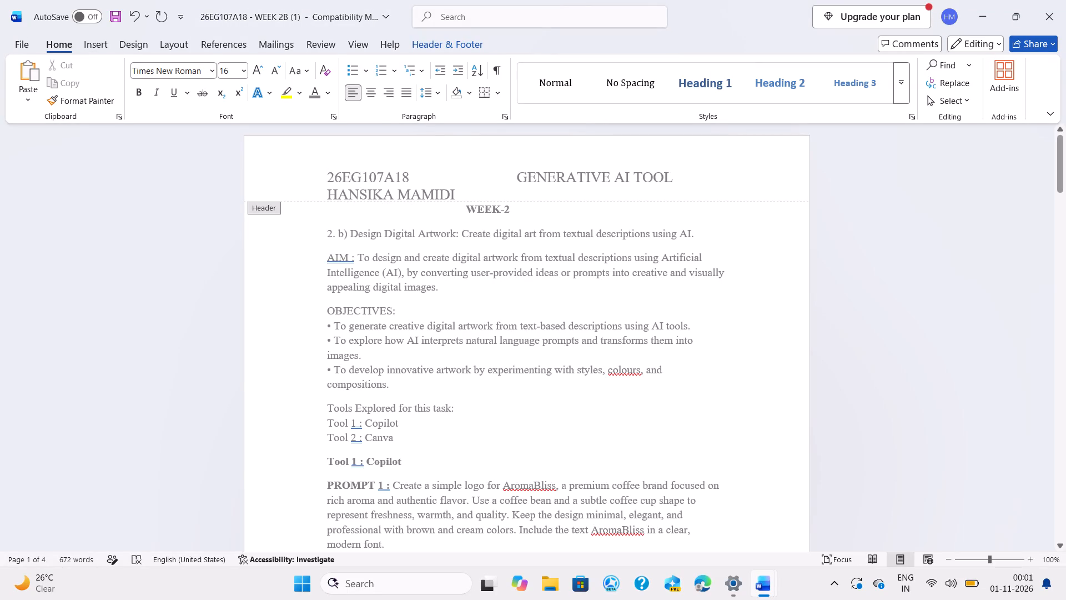
pyautogui.write('S')
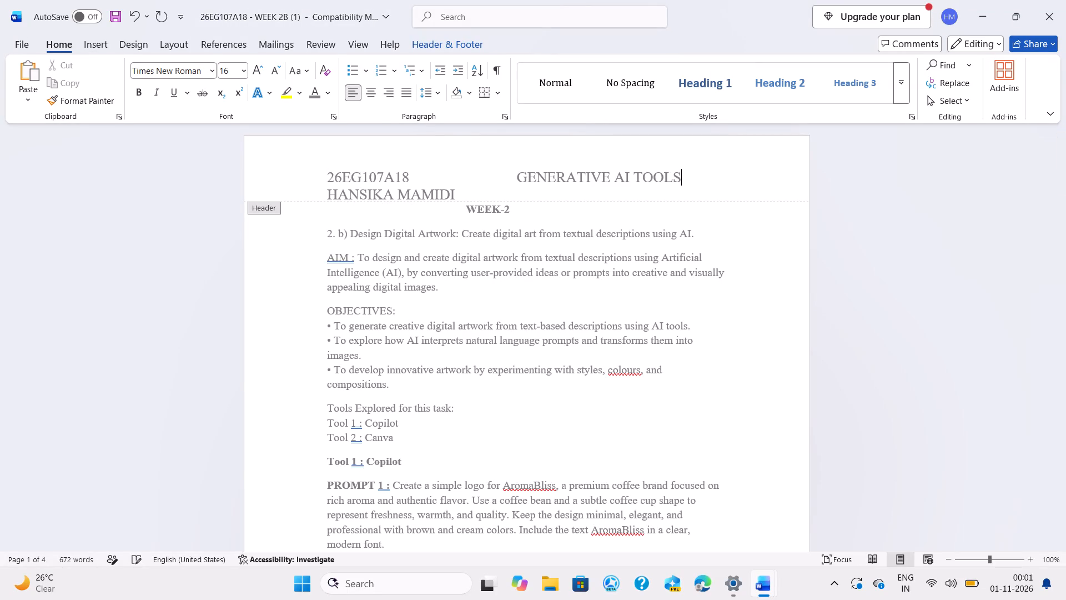
pyautogui.press('space')
pyautogui.write('LAB')
# Narrow the gap between the roll number and "GENERATIVE AI TOOLS LAB" in the page header by deleting 20 spaces.
pyautogui.click(516, 174)
pyautogui.press('BackSpace')
pyautogui.press('BackSpace')
pyautogui.press('BackSpace')
pyautogui.press('BackSpace')
pyautogui.press('BackSpace')
pyautogui.press('BackSpace')
pyautogui.press('BackSpace')
pyautogui.press('BackSpace')
pyautogui.press('BackSpace')
pyautogui.press('BackSpace')
pyautogui.press('BackSpace')
pyautogui.press('BackSpace')
pyautogui.press('BackSpace')
pyautogui.press('BackSpace')
pyautogui.press('BackSpace')
pyautogui.press('BackSpace')
pyautogui.press('BackSpace')
pyautogui.press('BackSpace')
pyautogui.press('BackSpace')
pyautogui.press('BackSpace')
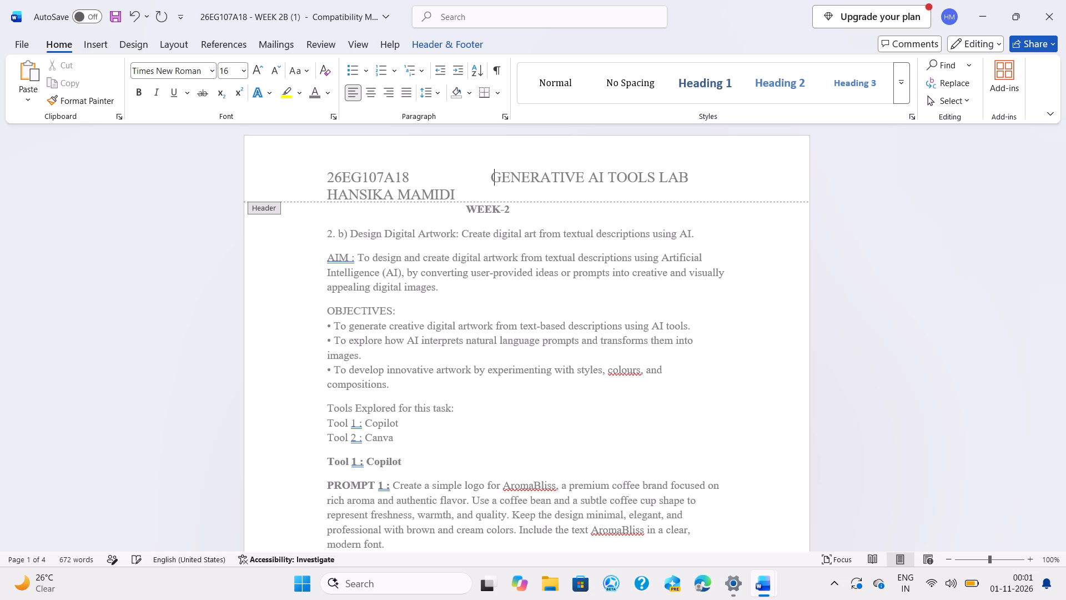
# Remove the trailing blanks after "GENERATIVE AI TOOLS LAB" and place the student's name five spaces after it in the header.
pyautogui.click(770, 172)
pyautogui.press('BackSpace')
pyautogui.press('BackSpace')
pyautogui.press('BackSpace')
pyautogui.press('BackSpace')
pyautogui.press('BackSpace')
pyautogui.press('BackSpace')
pyautogui.press('BackSpace')
pyautogui.press('BackSpace')
pyautogui.press('BackSpace')
pyautogui.press('BackSpace')
pyautogui.press('BackSpace')
pyautogui.press('BackSpace')
pyautogui.press('BackSpace')
pyautogui.press('BackSpace')
pyautogui.press('BackSpace')
pyautogui.press('BackSpace')
pyautogui.press('BackSpace')
pyautogui.press('BackSpace')
pyautogui.press('BackSpace')
pyautogui.press('BackSpace')
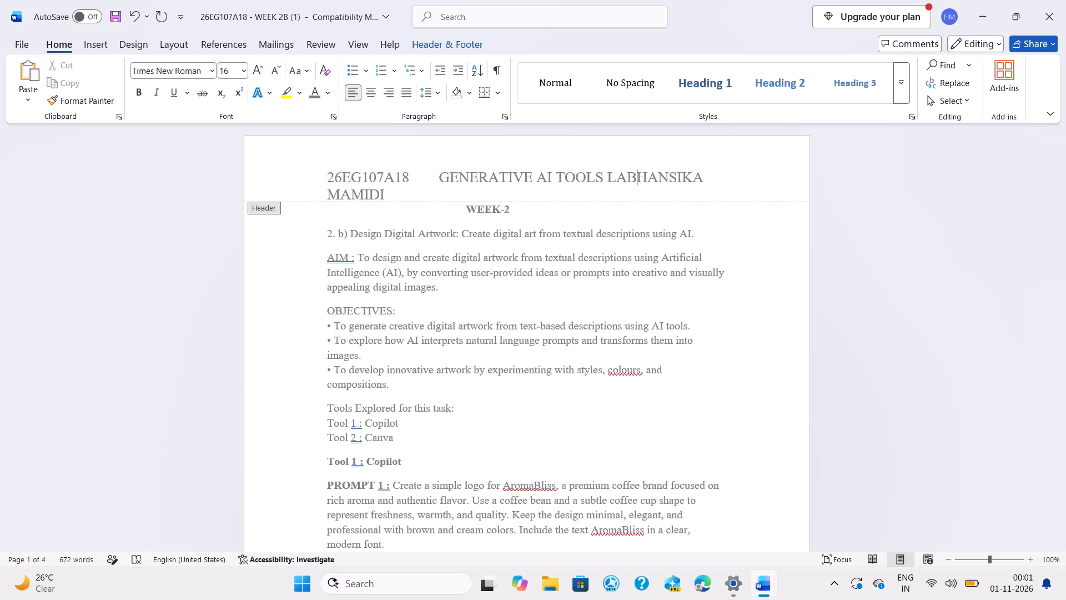
pyautogui.press('space')
pyautogui.press('space')
pyautogui.press('space')
pyautogui.press('space')
pyautogui.press('space')
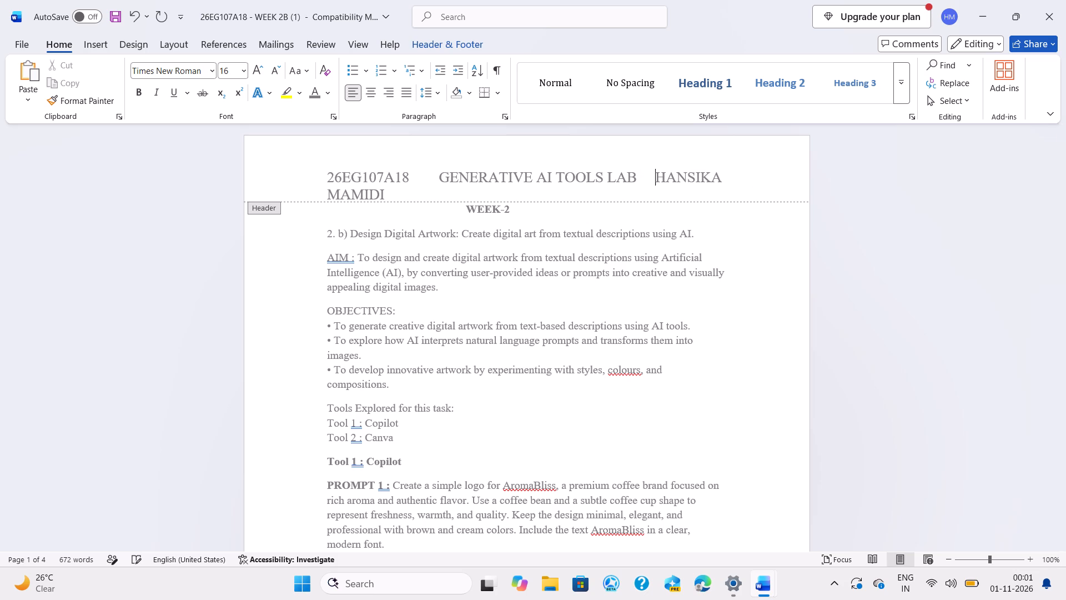
# Delete the student's surname from the page header, leaving only the first name, and return to the document body.
pyautogui.click(401, 191)
pyautogui.press('BackSpace')
pyautogui.press('BackSpace')
pyautogui.press('BackSpace')
pyautogui.press('BackSpace')
pyautogui.press('BackSpace')
pyautogui.press('BackSpace')
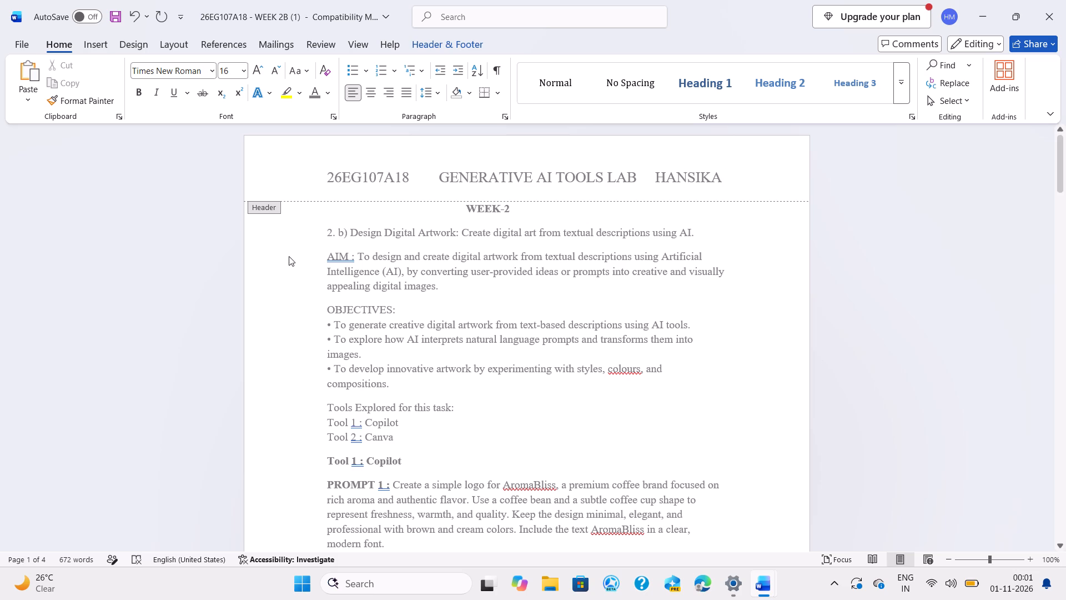
pyautogui.doubleClick(283, 265)
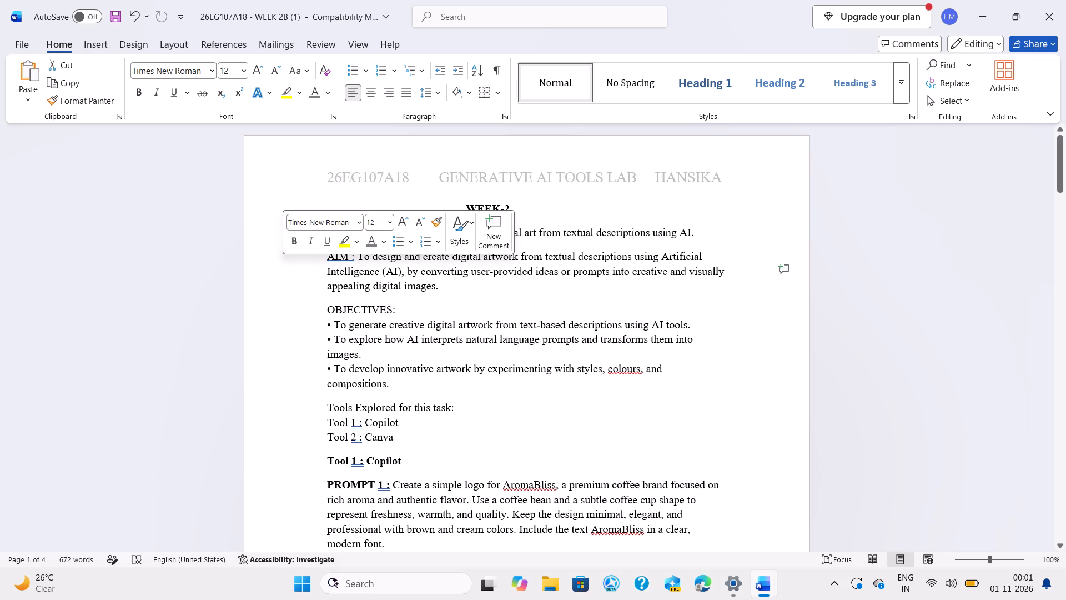
# Make the WEEK-2 title and the "2. b) Design Digital Artwork:" label bold at 16 points.
pyautogui.moveTo(464, 202); pyautogui.dragTo(477, 223)
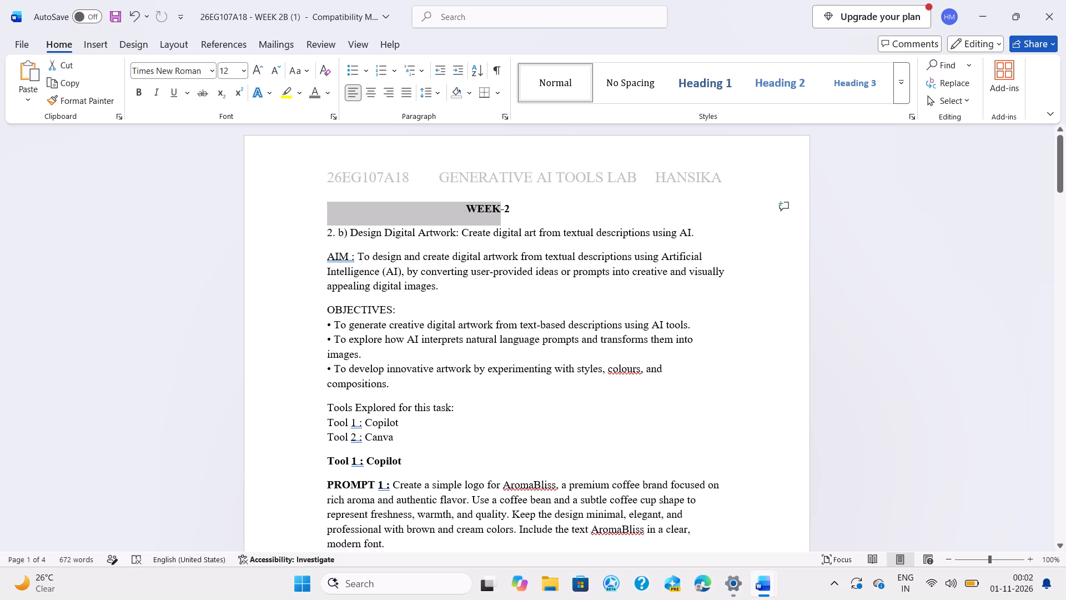
pyautogui.moveTo(477, 223); pyautogui.dragTo(459, 233)
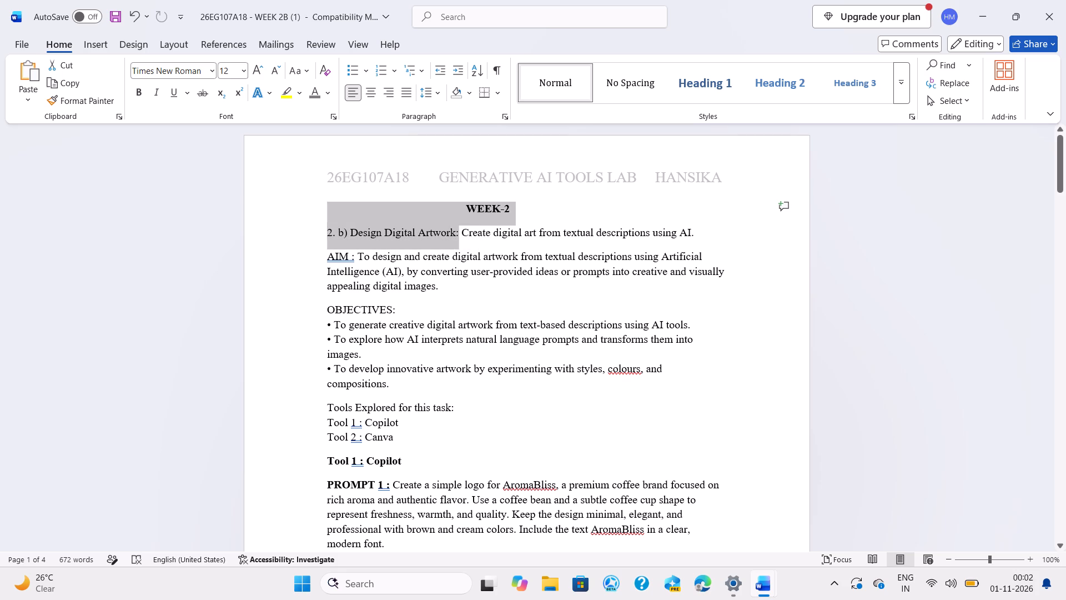
pyautogui.moveTo(459, 233); pyautogui.dragTo(459, 234)
pyautogui.click(473, 211)
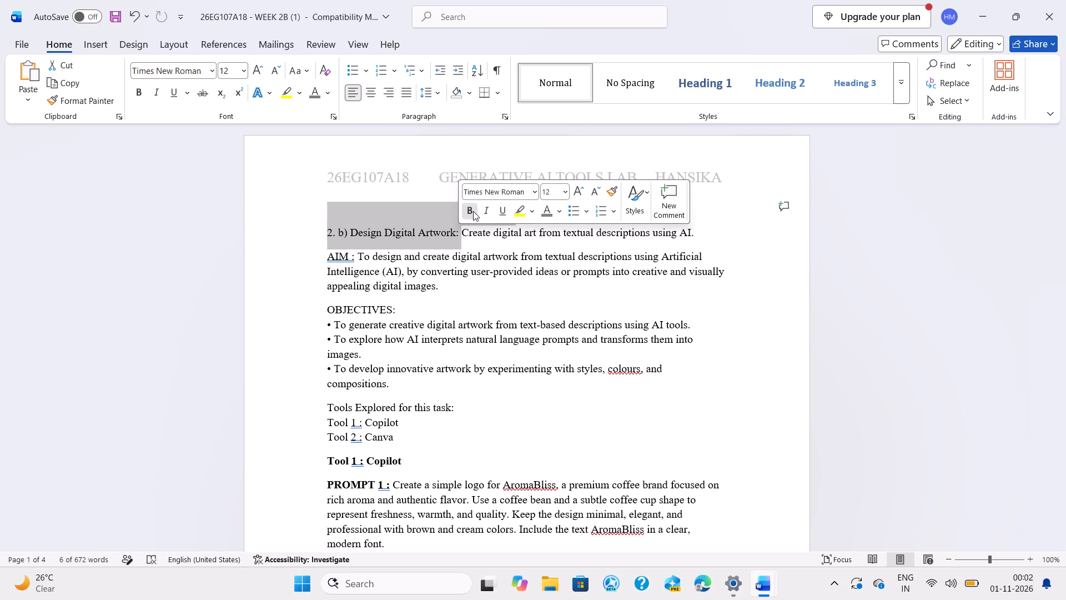
pyautogui.click(473, 211)
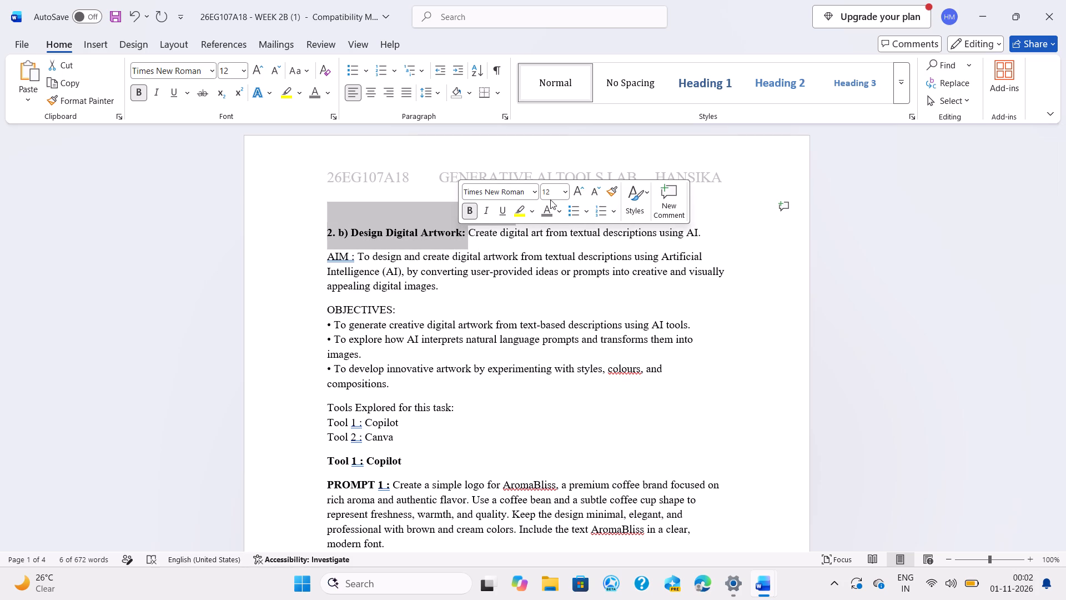
pyautogui.click(566, 192)
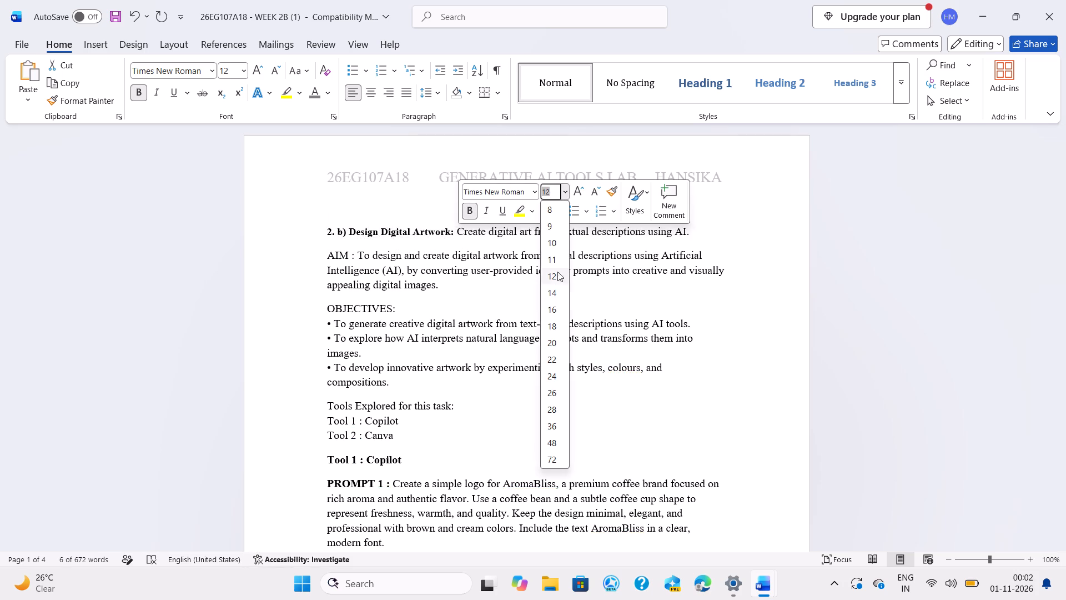
pyautogui.click(552, 306)
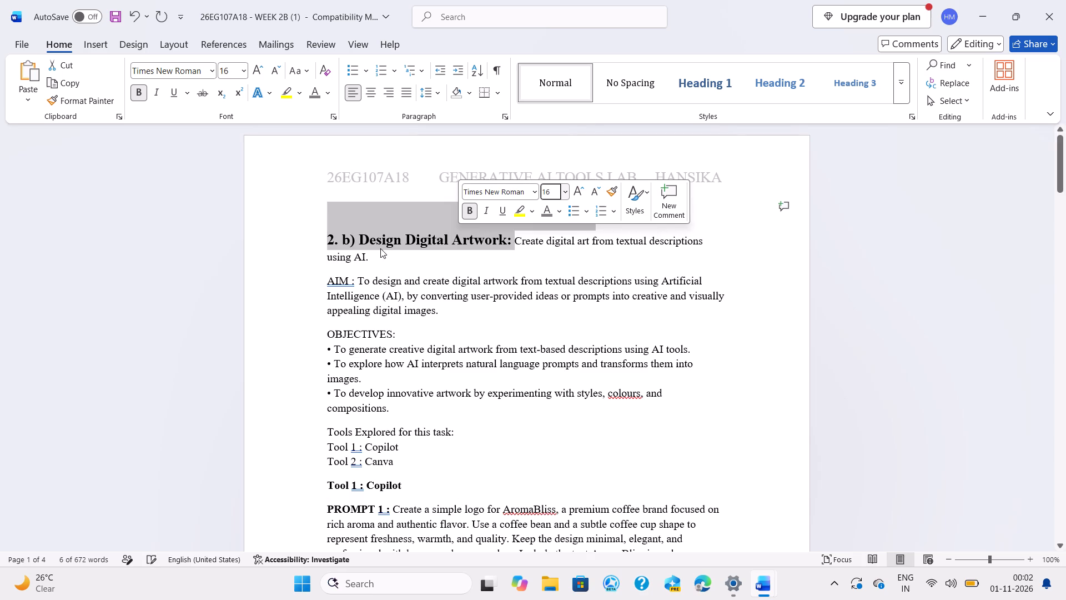
# Set the font size of the "2. b) Design Digital Artwork:" label to 14 points.
pyautogui.click(338, 237)
pyautogui.doubleClick(338, 237)
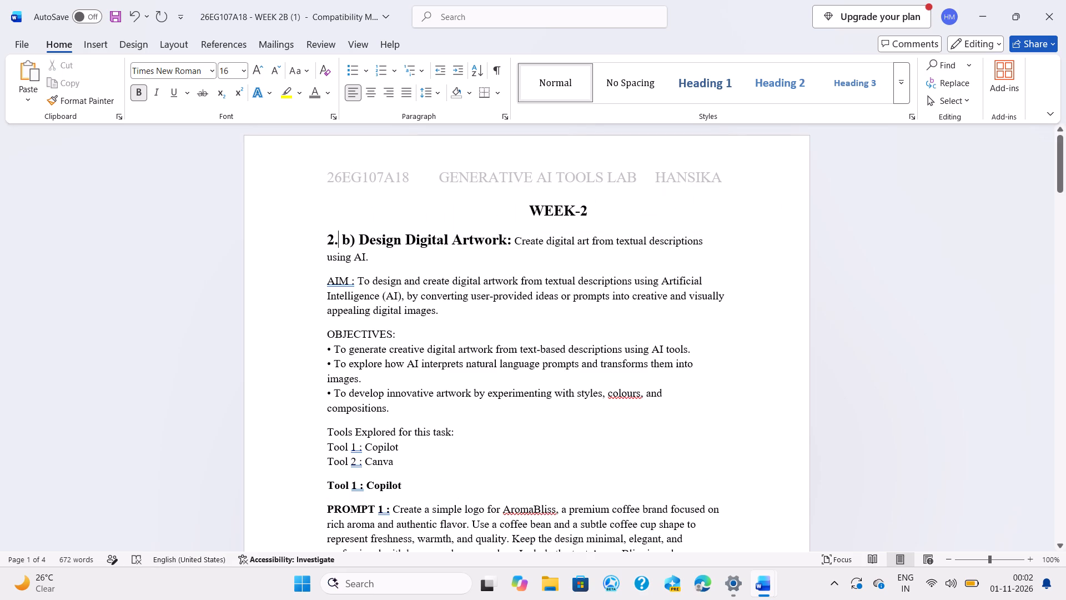
pyautogui.moveTo(333, 240); pyautogui.dragTo(441, 249)
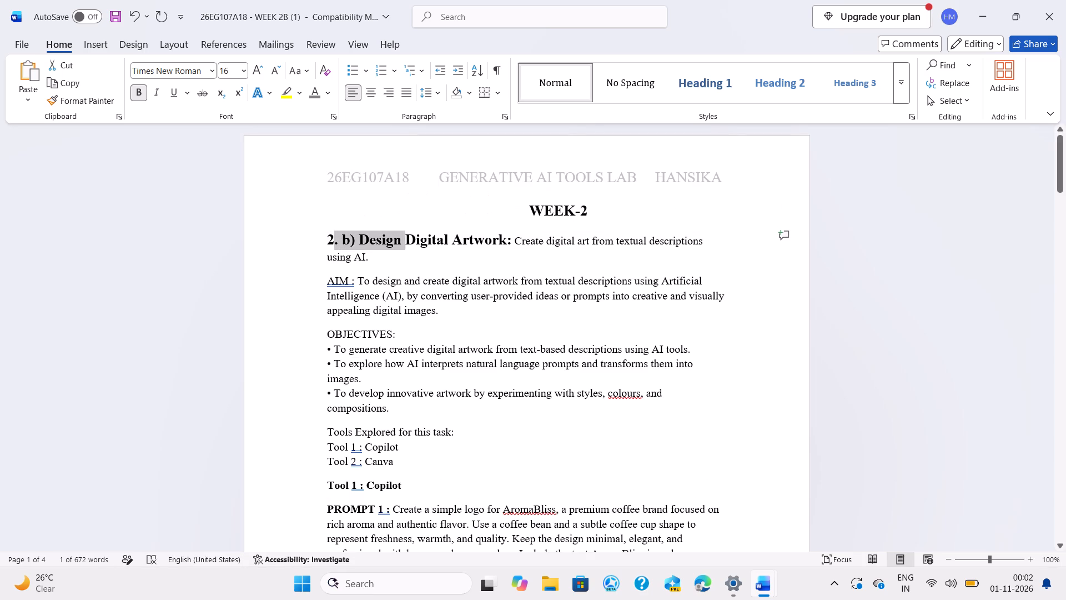
pyautogui.moveTo(441, 249); pyautogui.dragTo(512, 246)
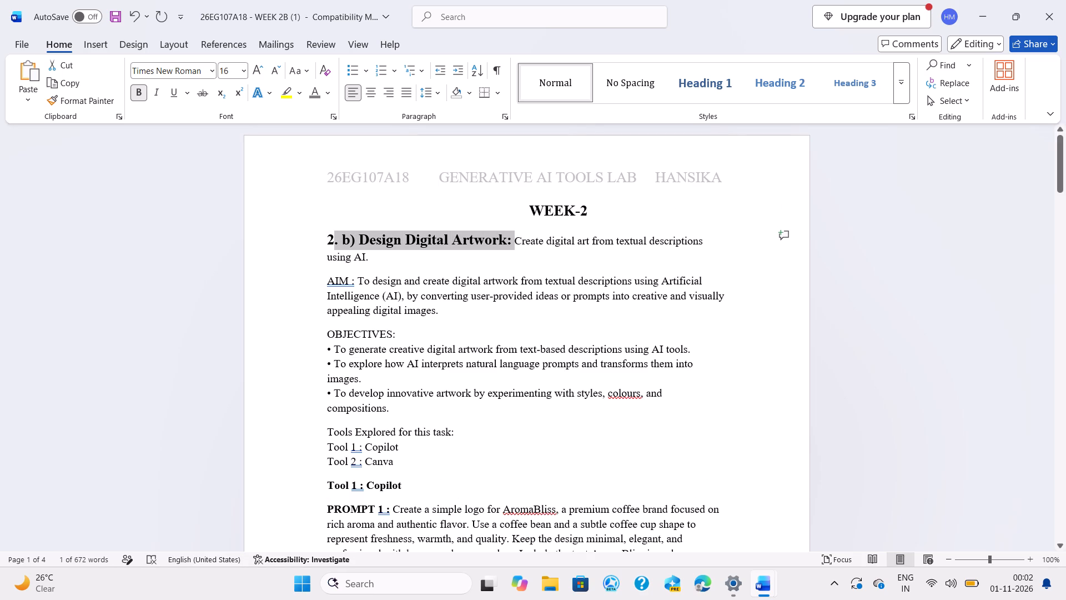
pyautogui.moveTo(512, 246); pyautogui.dragTo(512, 246)
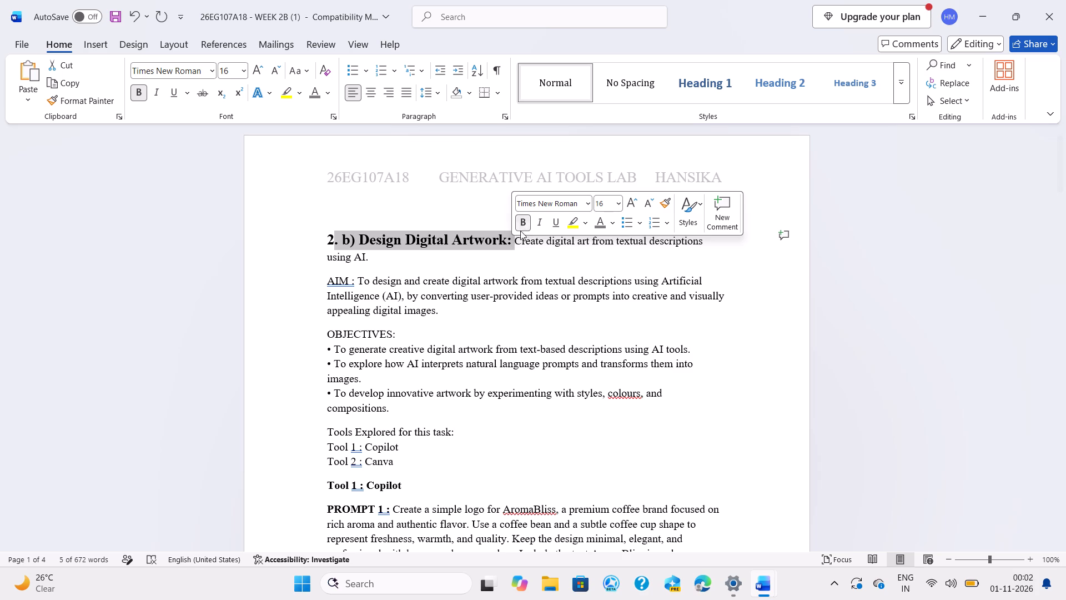
pyautogui.click(507, 259)
pyautogui.moveTo(328, 241); pyautogui.dragTo(328, 241)
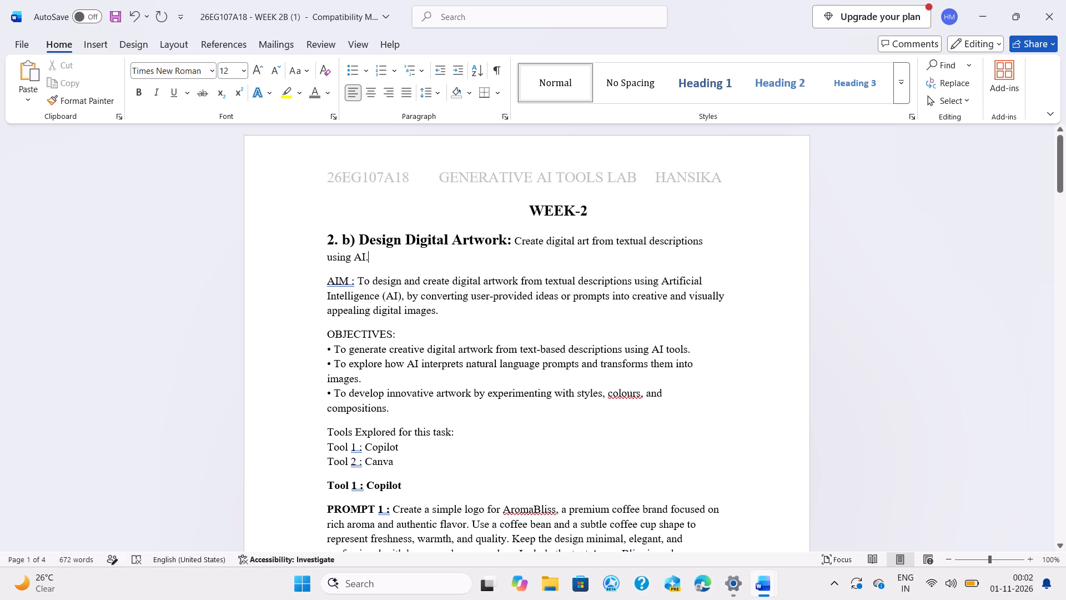
pyautogui.moveTo(328, 241); pyautogui.dragTo(508, 252)
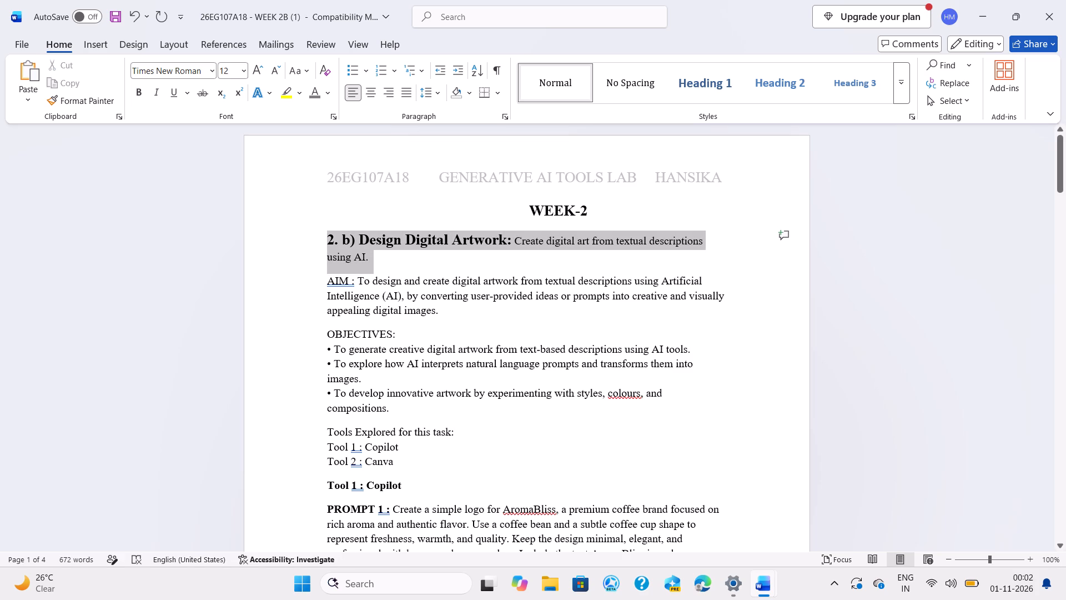
pyautogui.moveTo(508, 252); pyautogui.dragTo(509, 247)
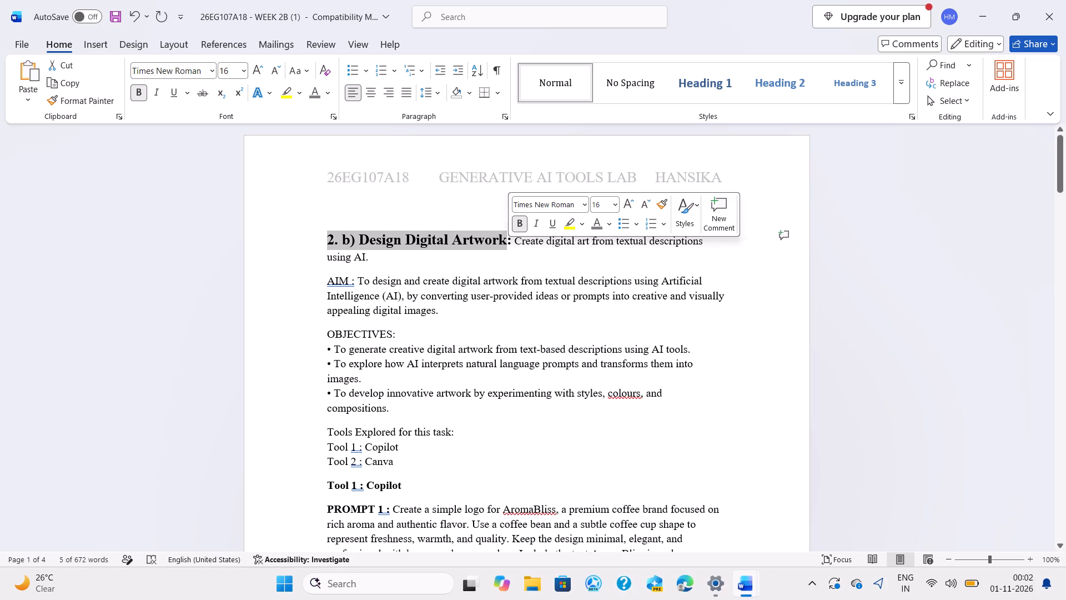
pyautogui.click(506, 258)
pyautogui.moveTo(329, 237); pyautogui.dragTo(363, 238)
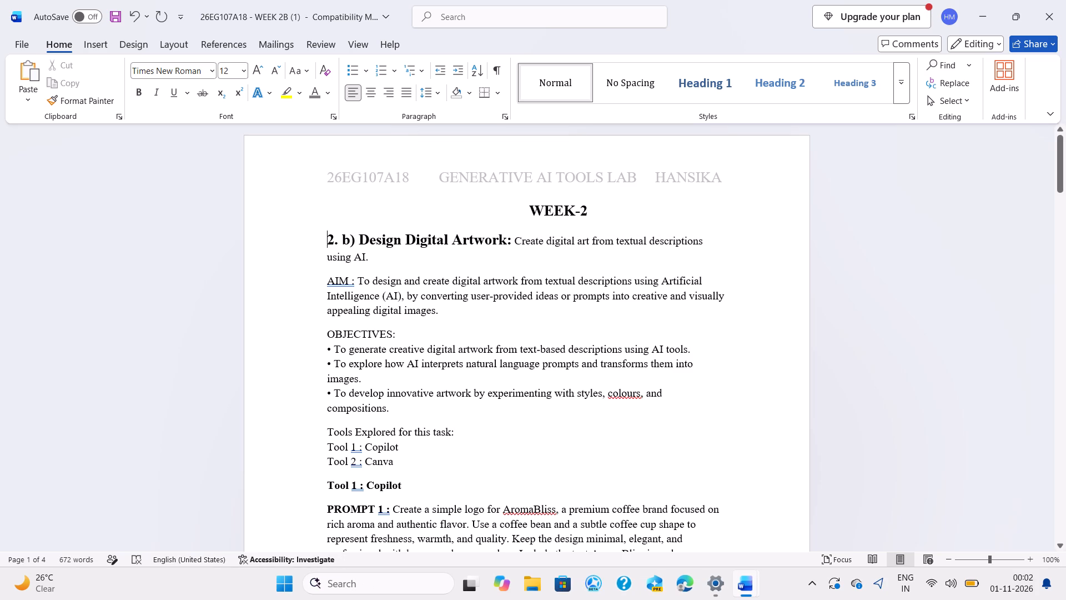
pyautogui.moveTo(363, 238); pyautogui.dragTo(505, 252)
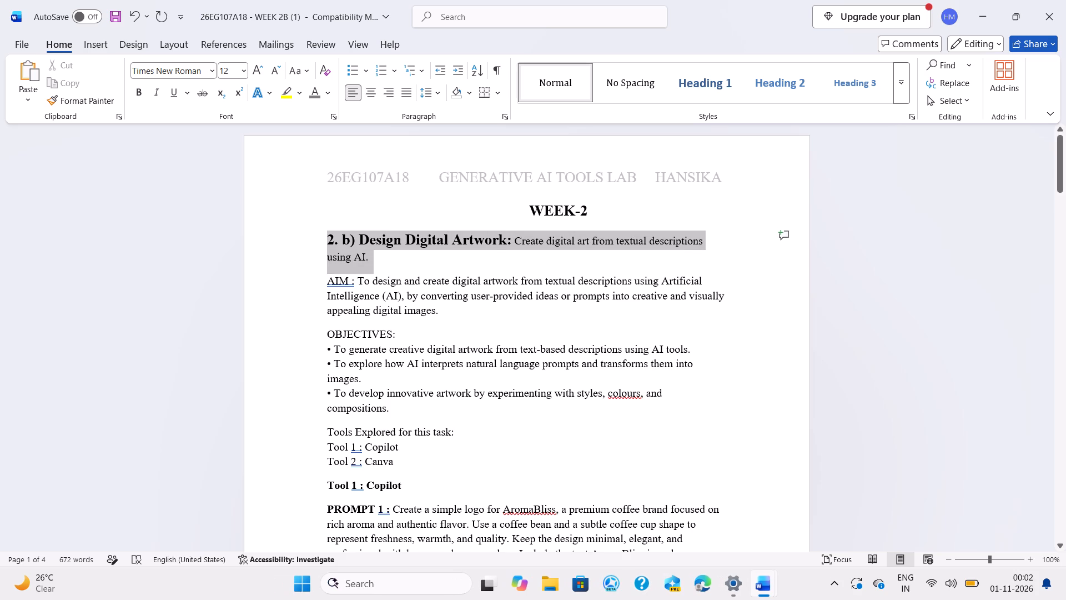
pyautogui.moveTo(505, 252); pyautogui.dragTo(510, 241)
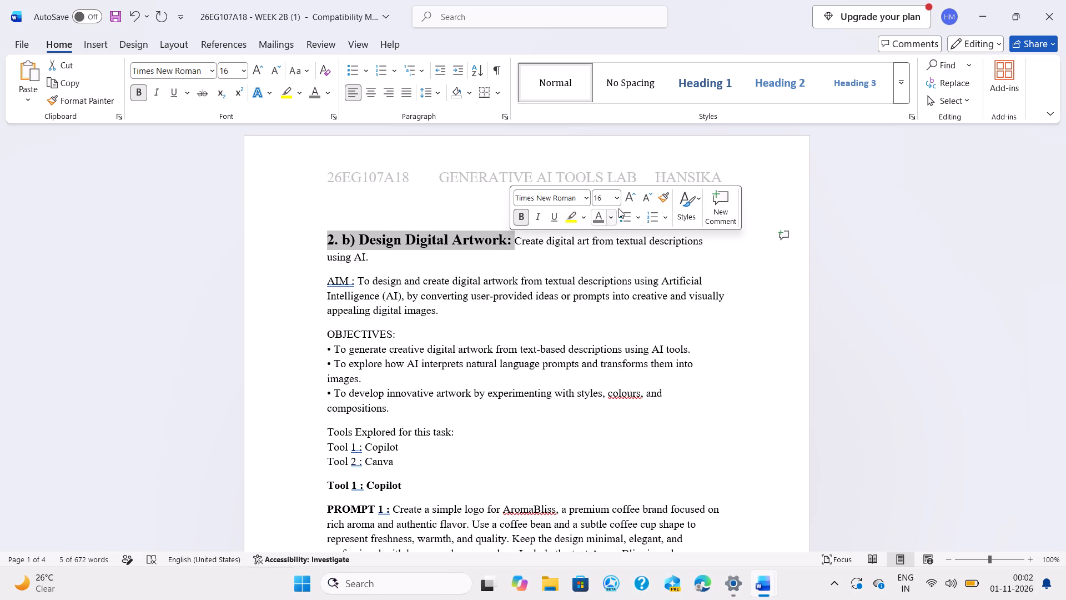
pyautogui.click(614, 201)
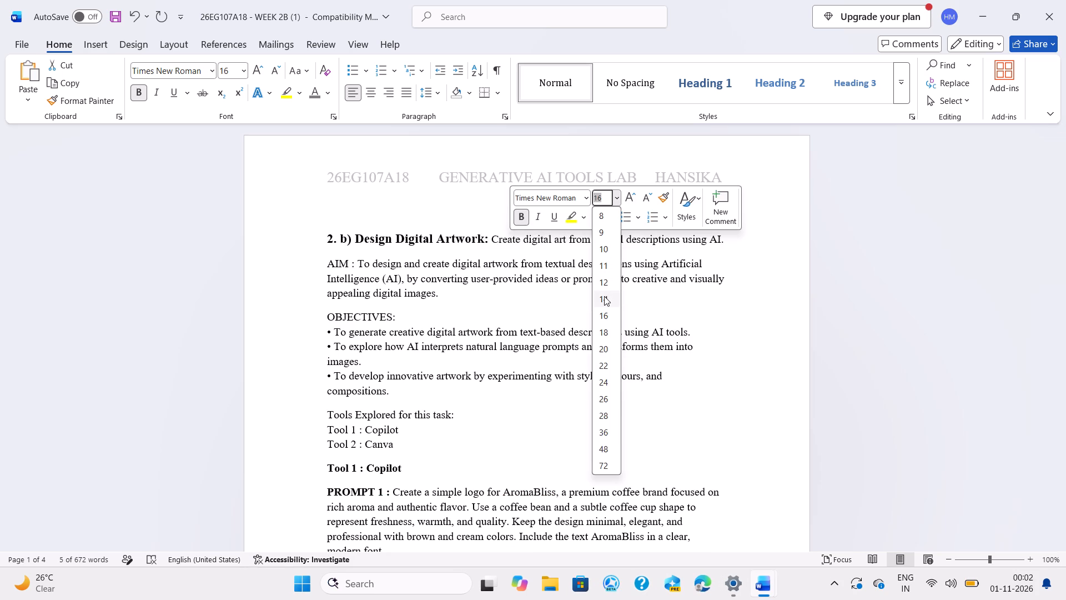
pyautogui.click(604, 296)
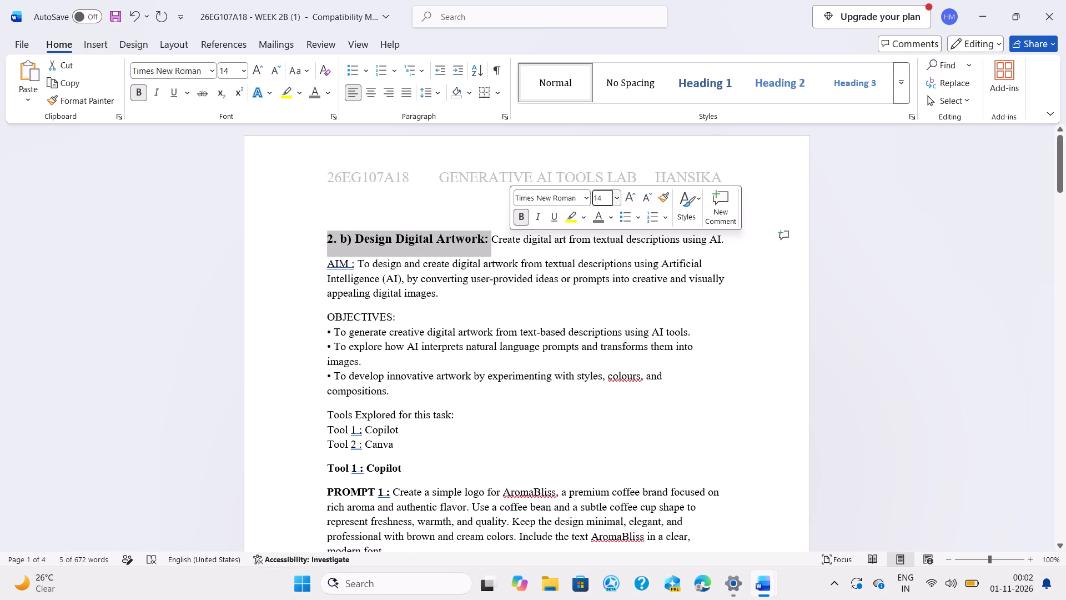
# Set the AIM label to 14 points and remove the space before its colon.
pyautogui.moveTo(320, 260); pyautogui.dragTo(355, 265)
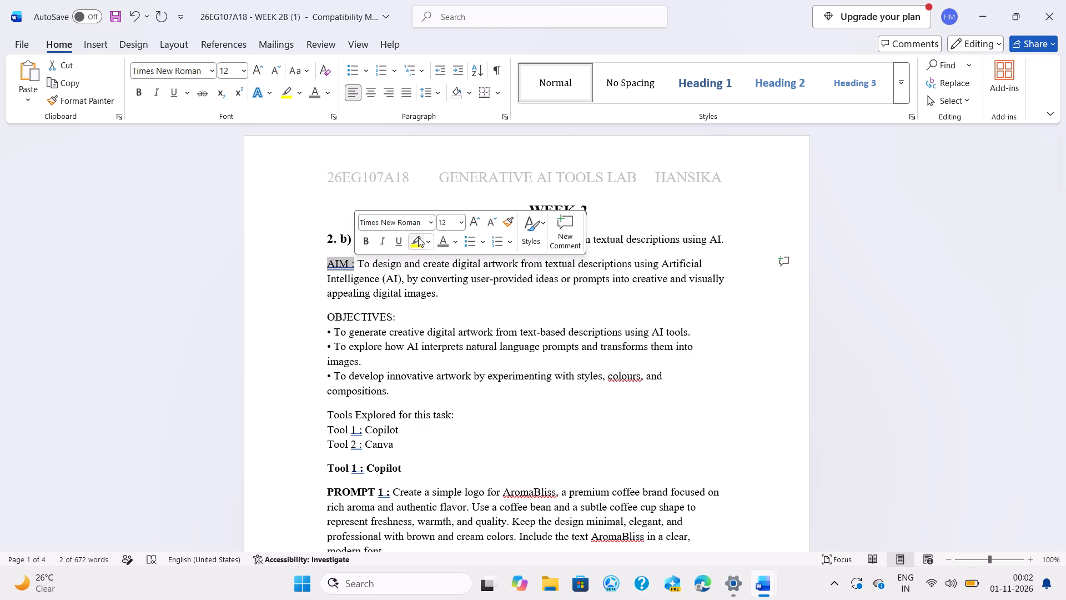
pyautogui.click(461, 229)
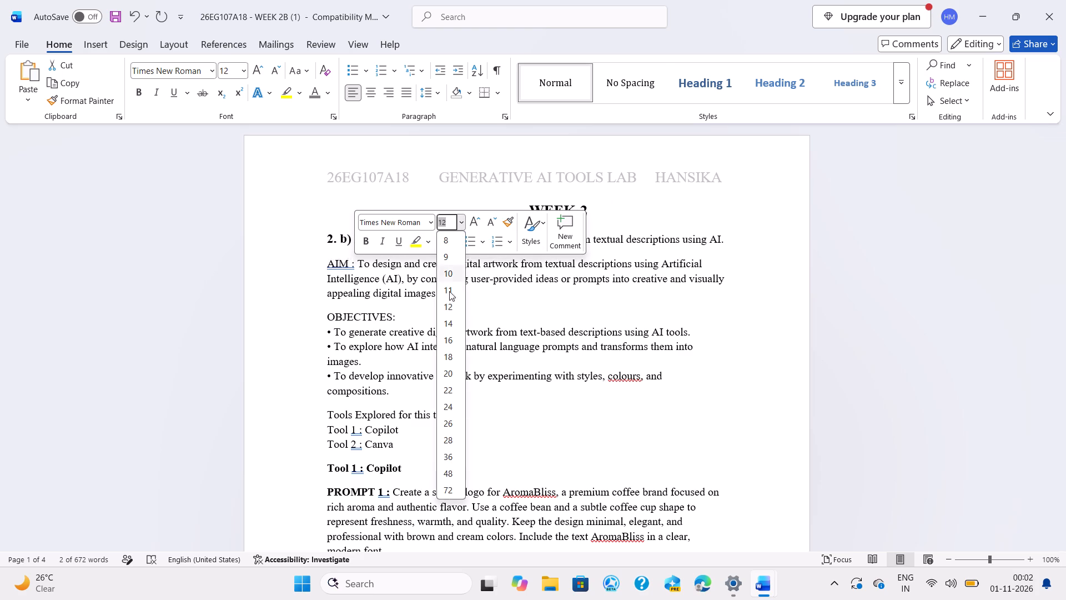
pyautogui.click(441, 329)
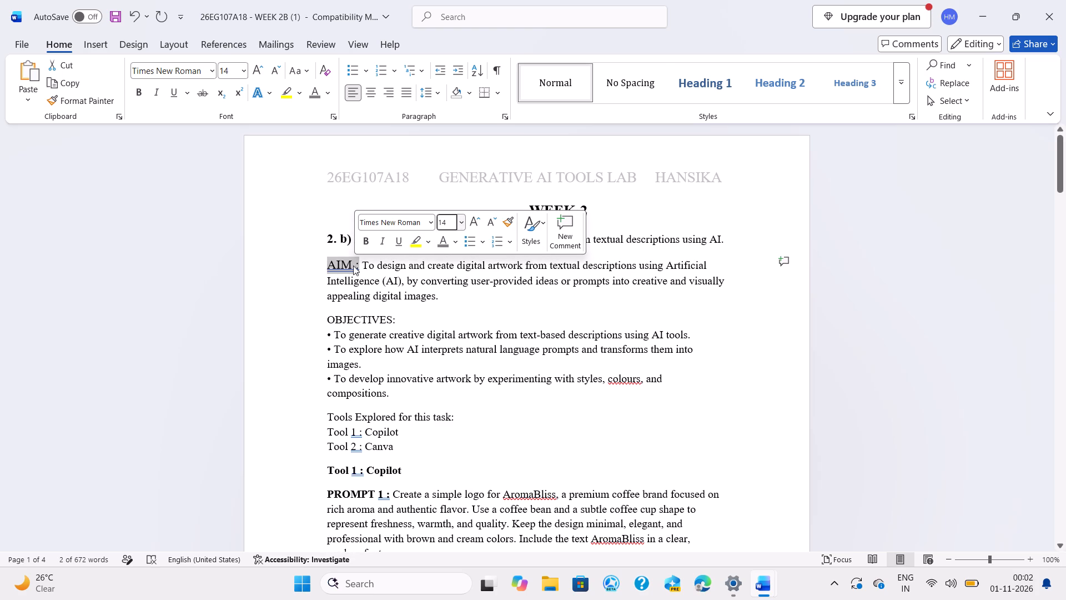
pyautogui.click(357, 262)
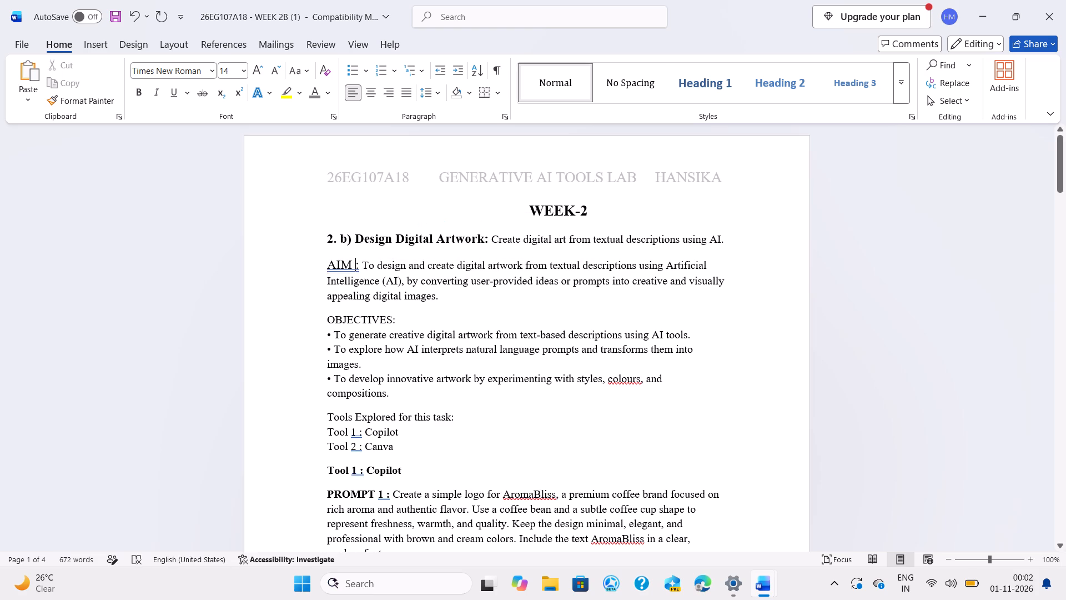
pyautogui.press('BackSpace')
# Make the "OBJECTIVES:" heading bold at 14 points.
pyautogui.moveTo(325, 315); pyautogui.dragTo(413, 322)
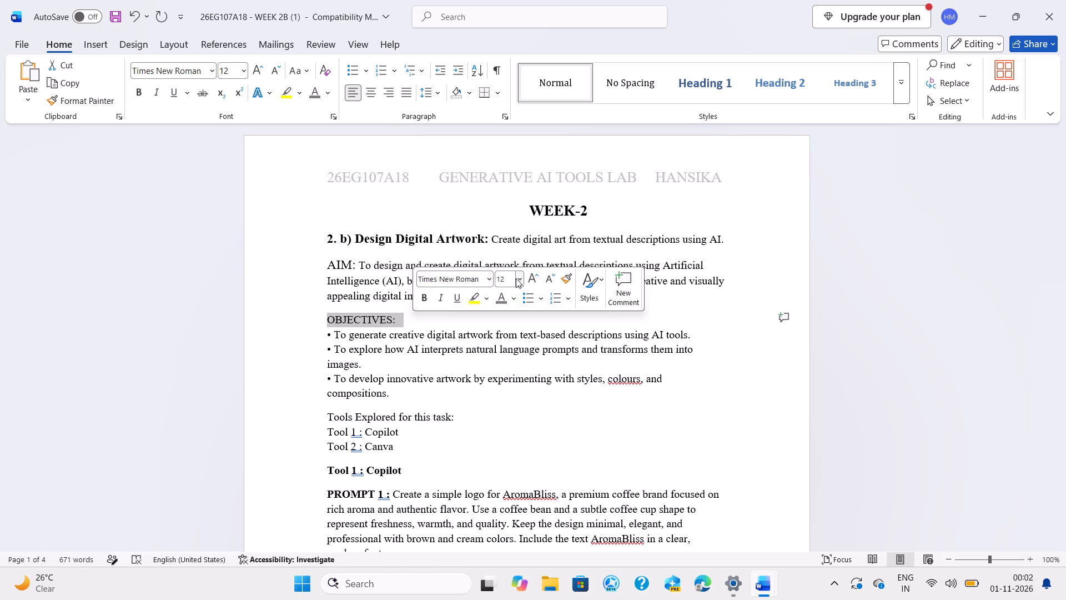
pyautogui.click(519, 280)
pyautogui.click(505, 386)
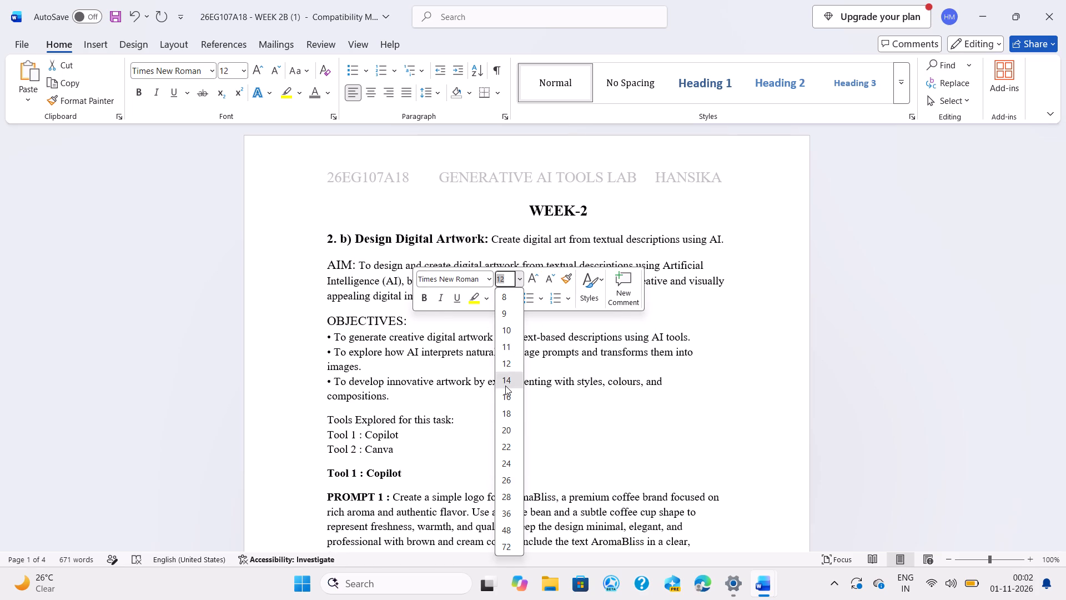
pyautogui.click(425, 296)
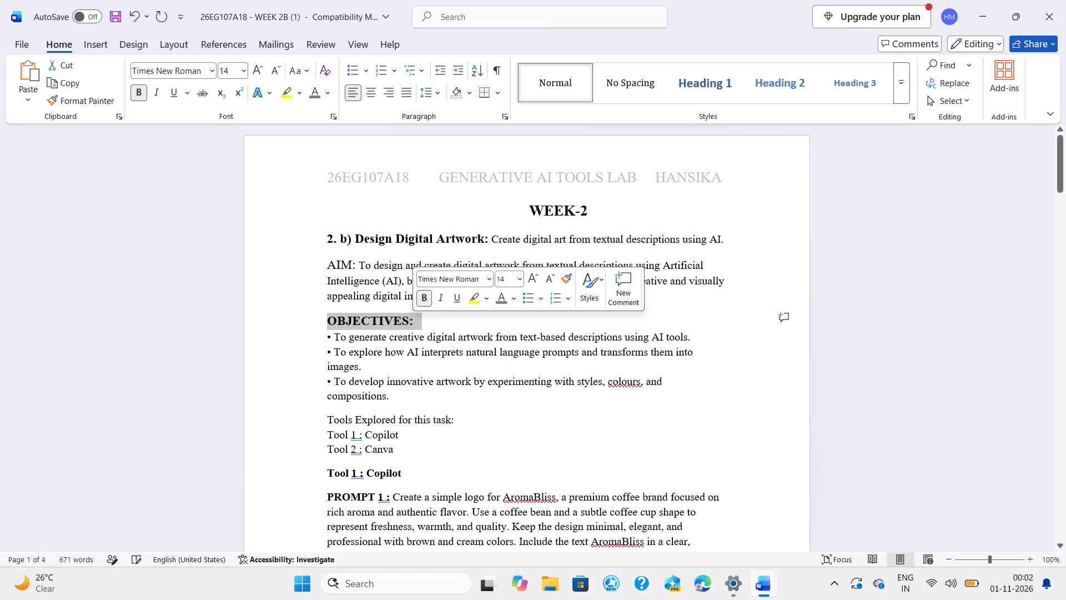
pyautogui.moveTo(326, 418); pyautogui.dragTo(450, 418)
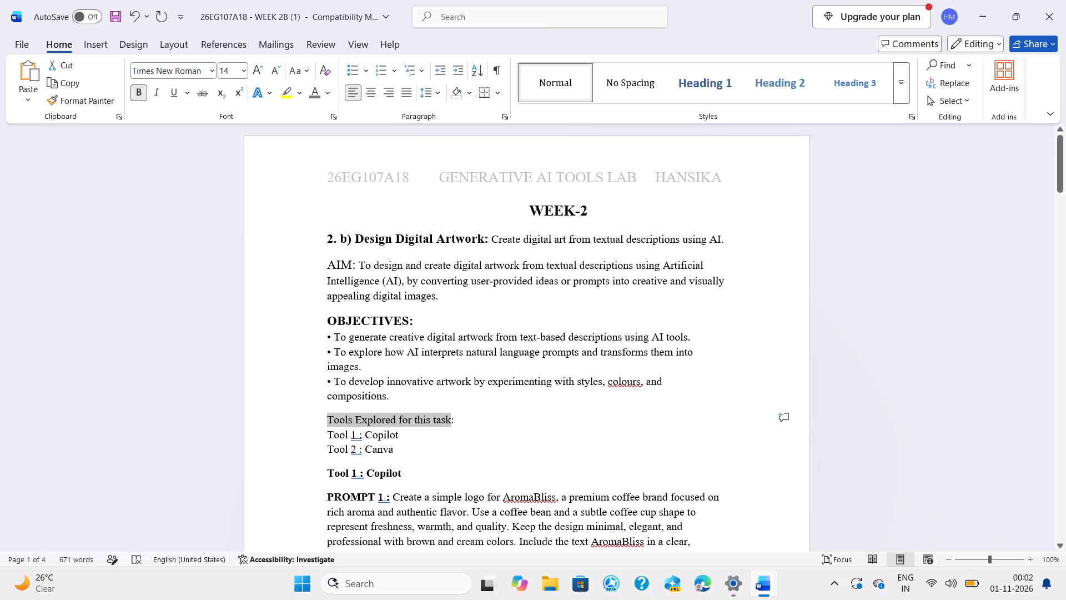
pyautogui.moveTo(450, 418); pyautogui.dragTo(459, 418)
pyautogui.click(471, 399)
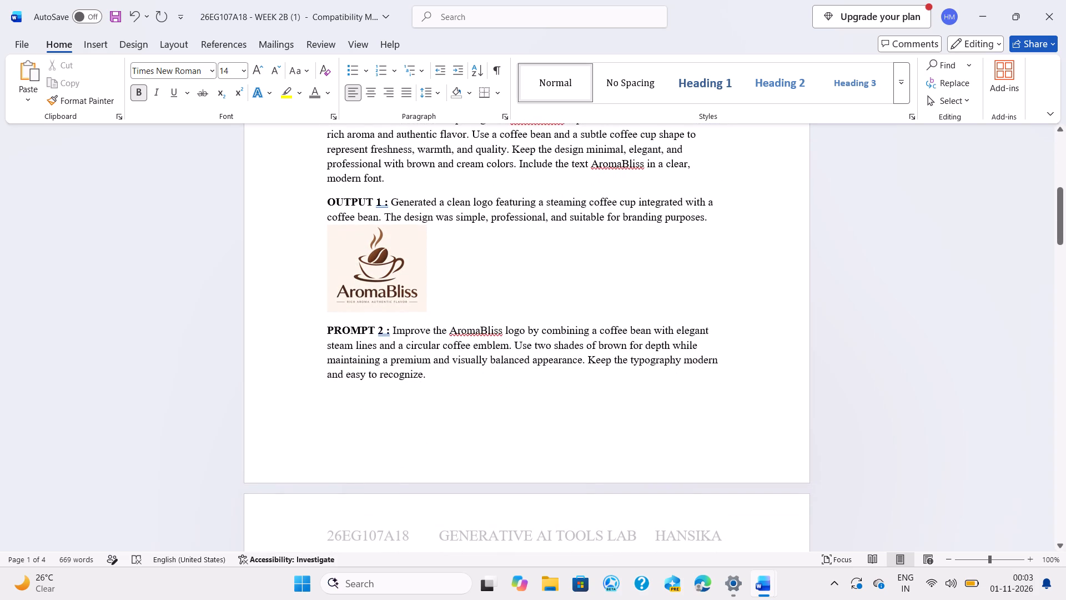
pyautogui.click(384, 201)
pyautogui.press('BackSpace')
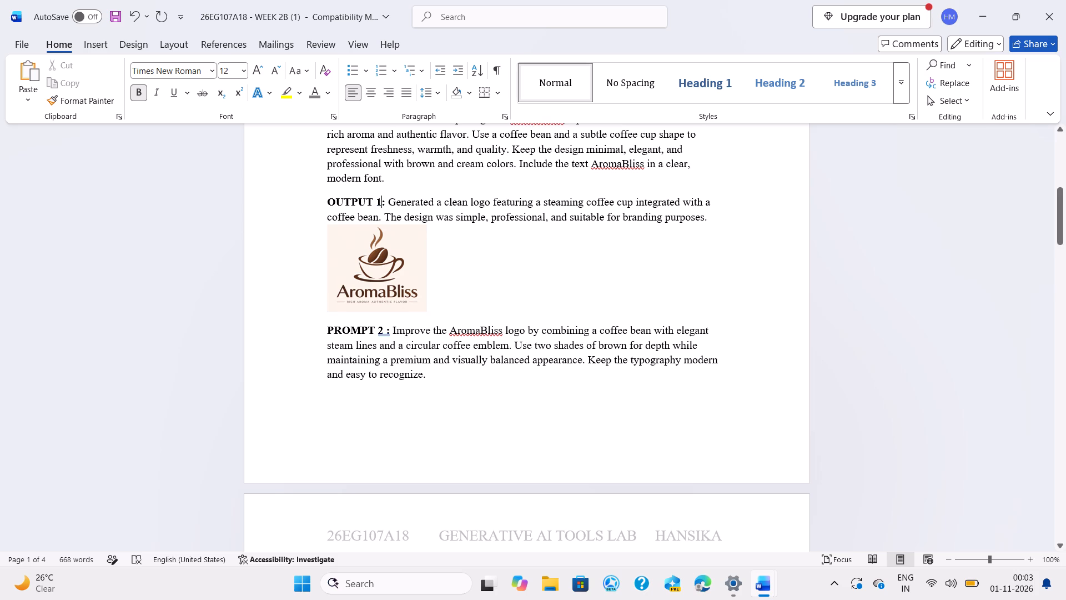
pyautogui.click(386, 328)
pyautogui.press('BackSpace')
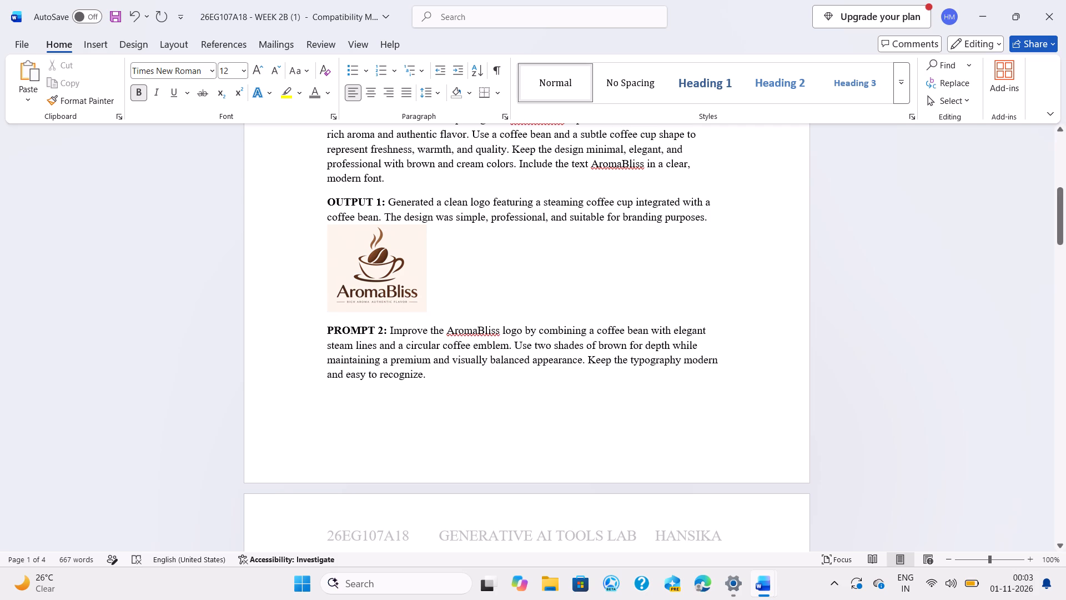
# Set the Copilot section's OUTPUT 1 and PROMPT 2 labels to 14 points.
pyautogui.moveTo(328, 201); pyautogui.dragTo(387, 207)
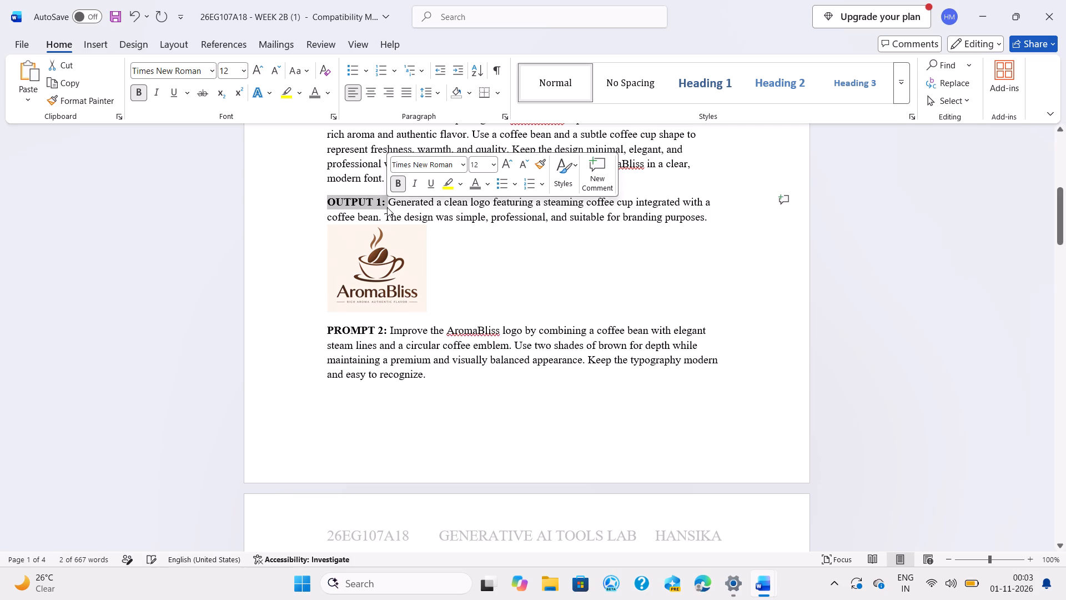
pyautogui.click(494, 161)
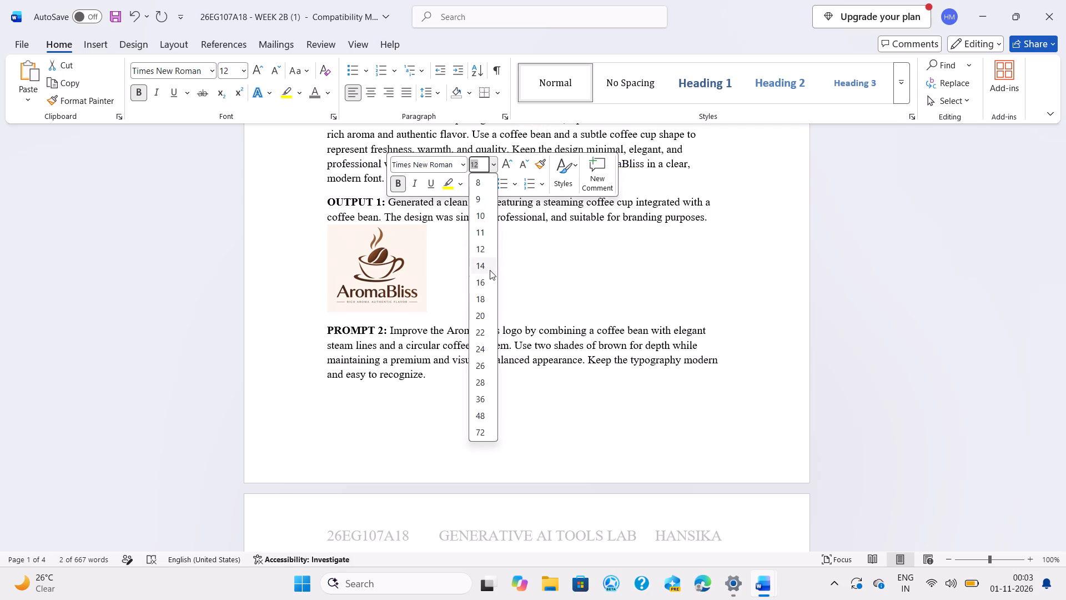
pyautogui.click(489, 267)
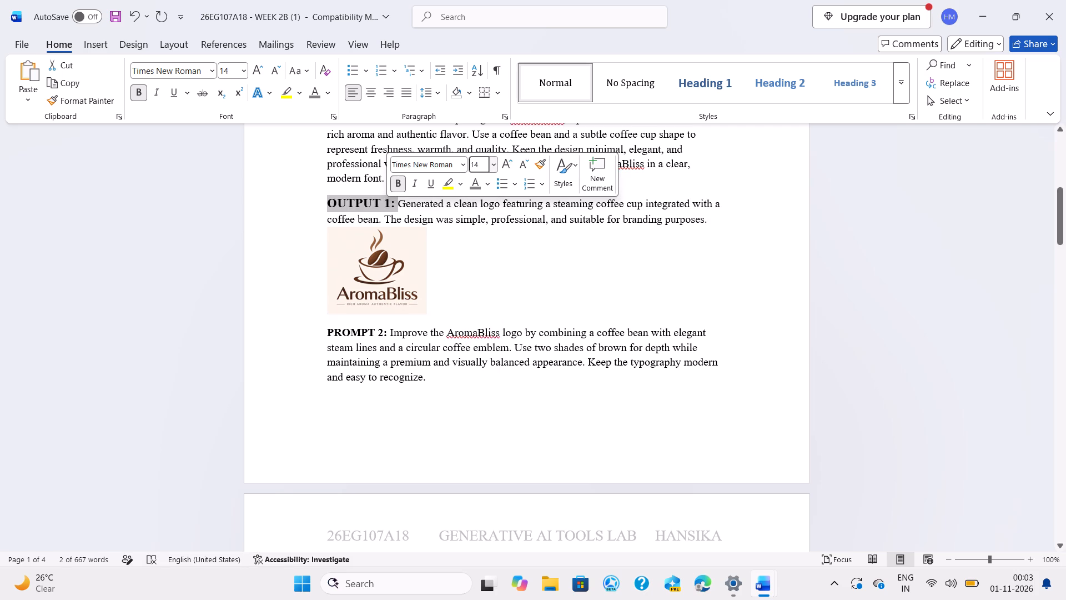
pyautogui.moveTo(326, 331); pyautogui.dragTo(385, 333)
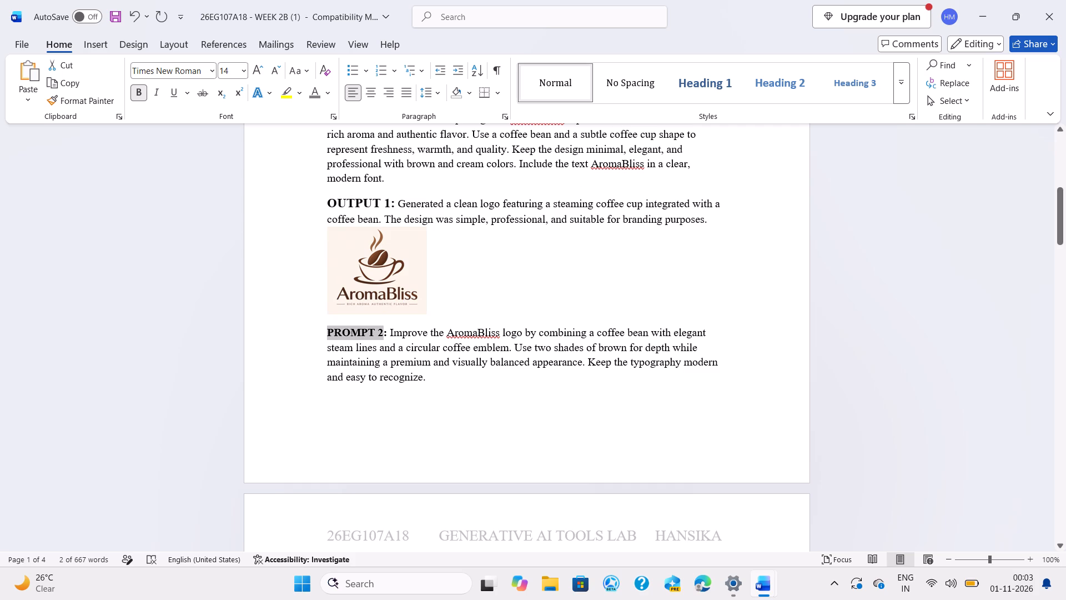
pyautogui.moveTo(385, 333); pyautogui.dragTo(387, 334)
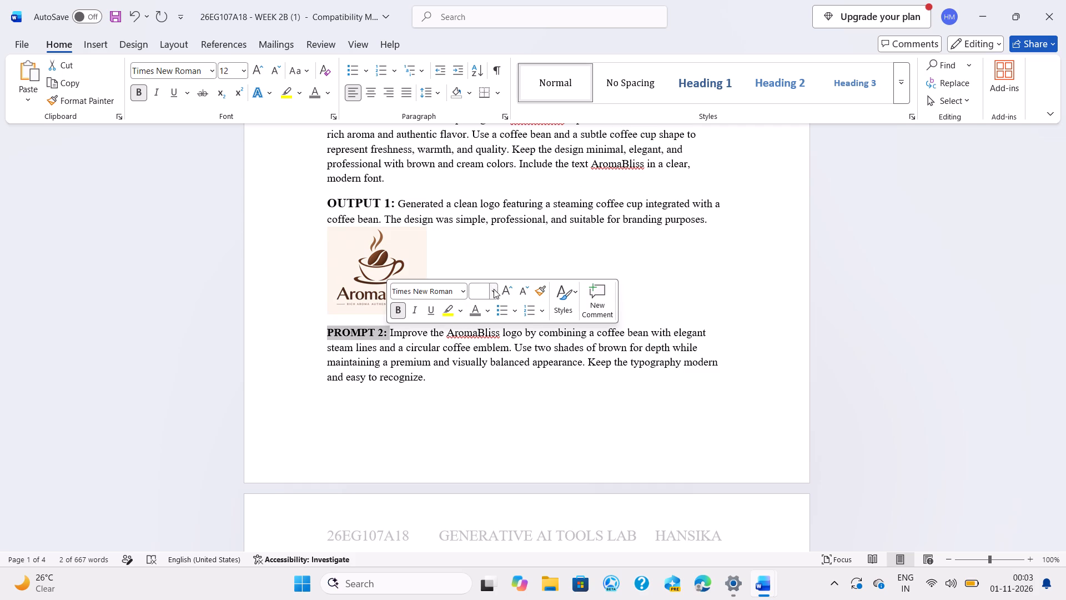
pyautogui.click(495, 292)
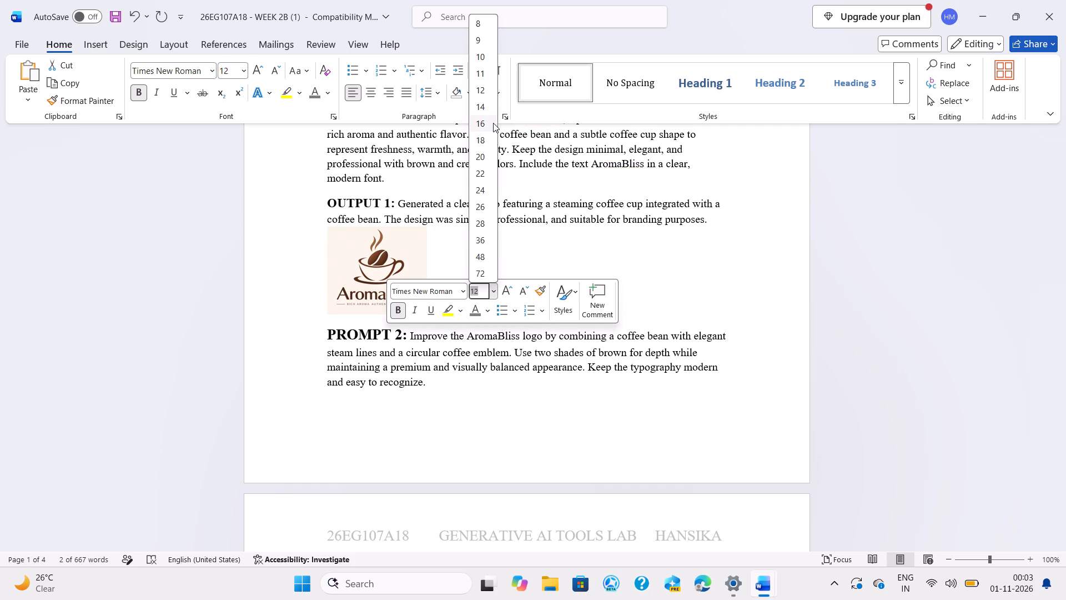
pyautogui.click(495, 111)
# Remove the space before the PROMPT 3 colon and set the Copilot section's OUTPUT 2 and PROMPT 3 labels to 14 points.
pyautogui.scroll(-1, 431, 413)
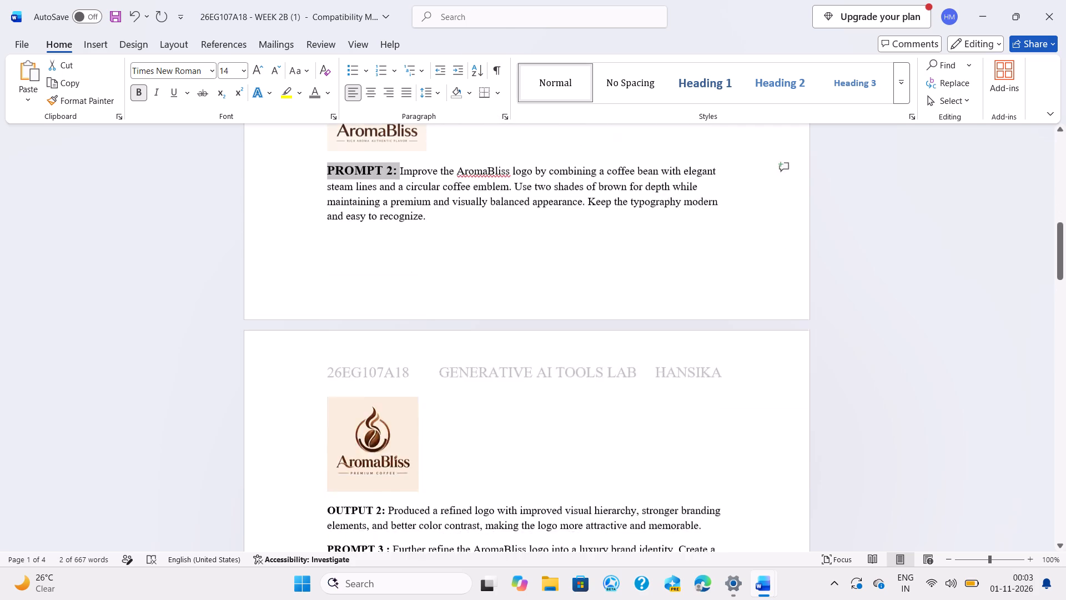
pyautogui.scroll(-2, 431, 413)
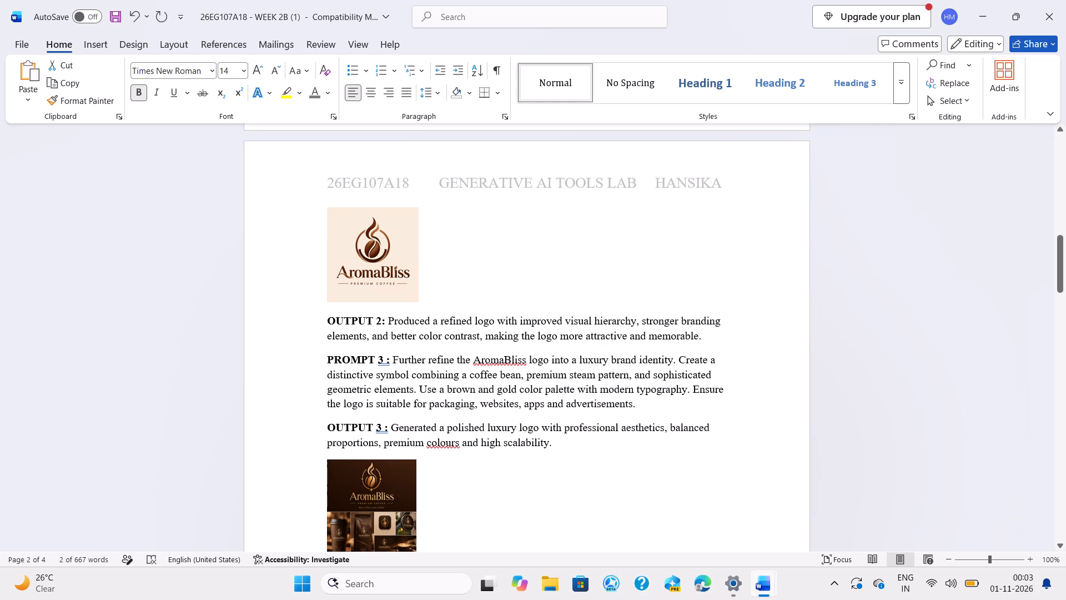
pyautogui.click(388, 361)
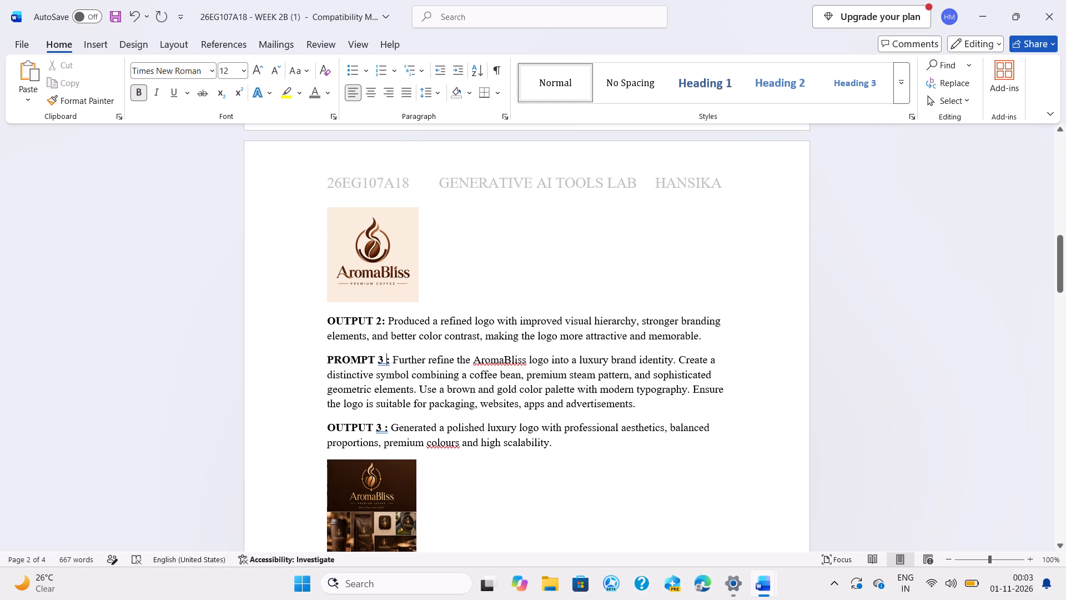
pyautogui.press('BackSpace')
pyautogui.moveTo(325, 317); pyautogui.dragTo(327, 317)
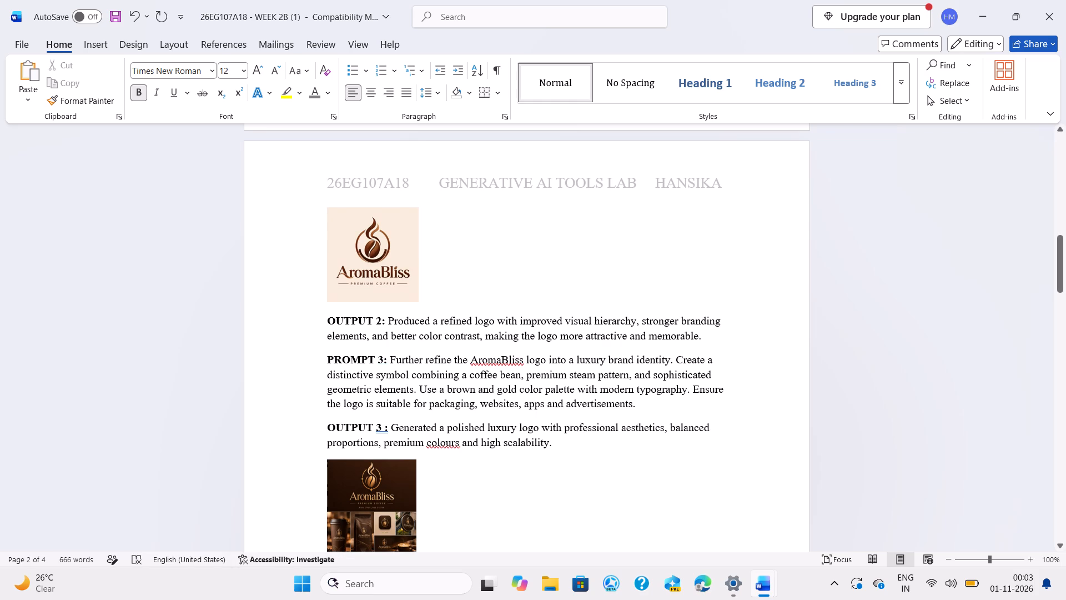
pyautogui.moveTo(327, 317); pyautogui.dragTo(387, 320)
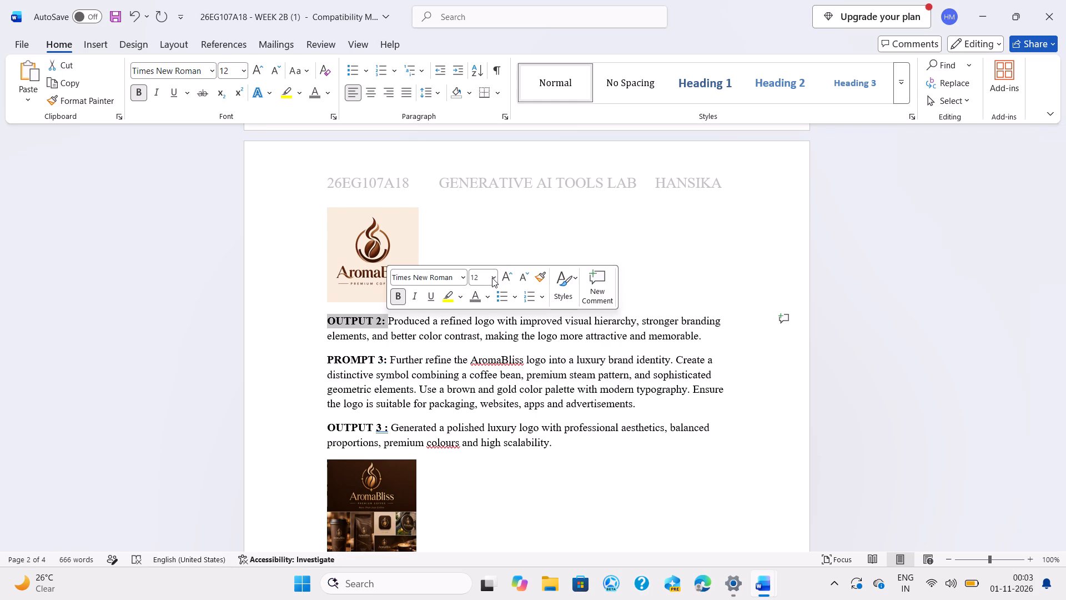
pyautogui.click(494, 276)
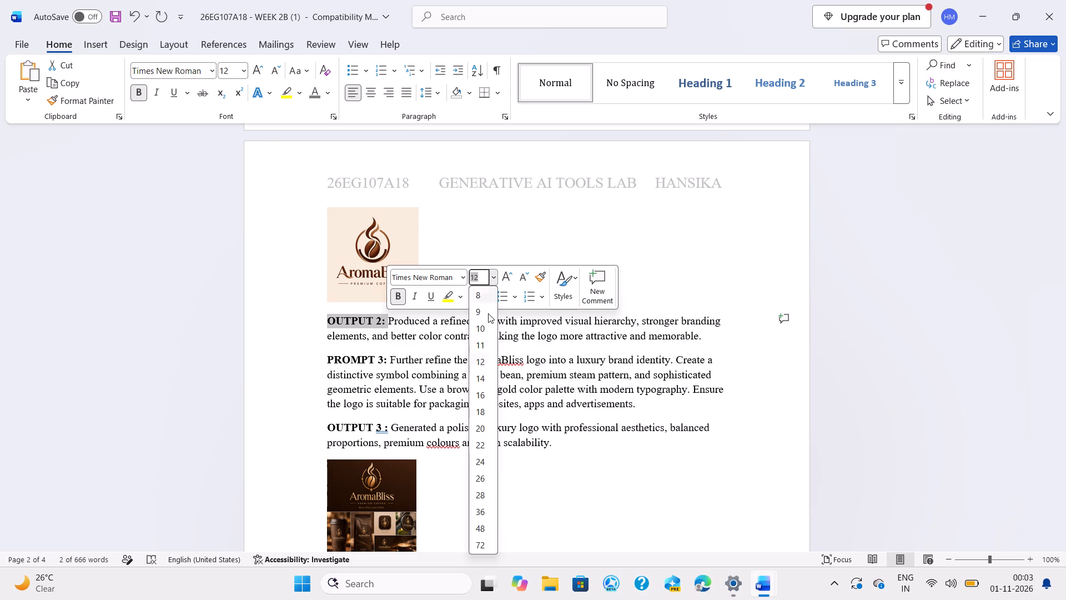
pyautogui.click(485, 384)
pyautogui.moveTo(326, 377); pyautogui.dragTo(390, 376)
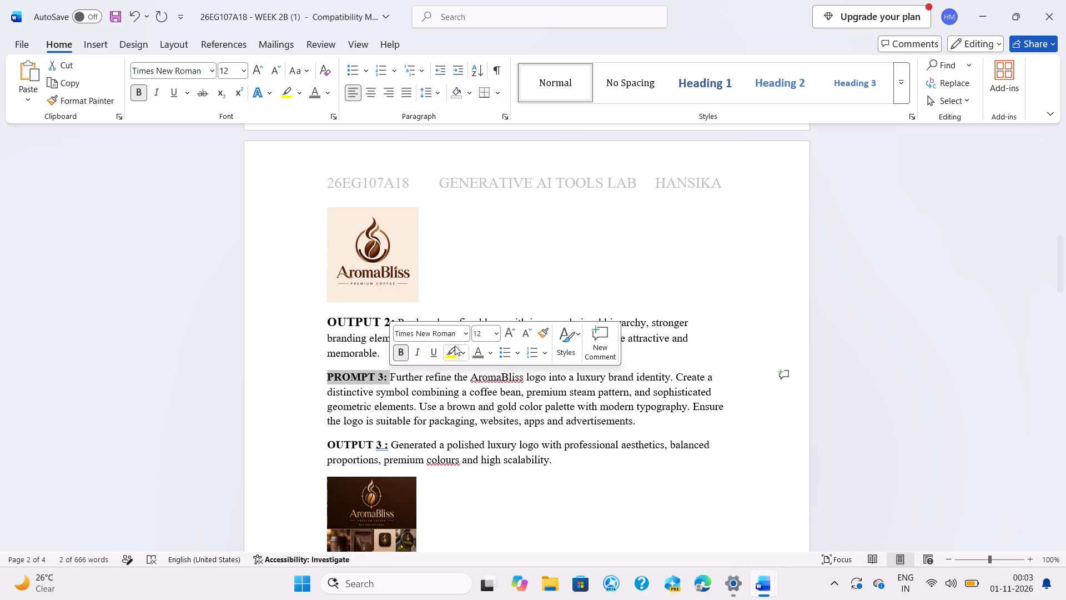
pyautogui.click(498, 338)
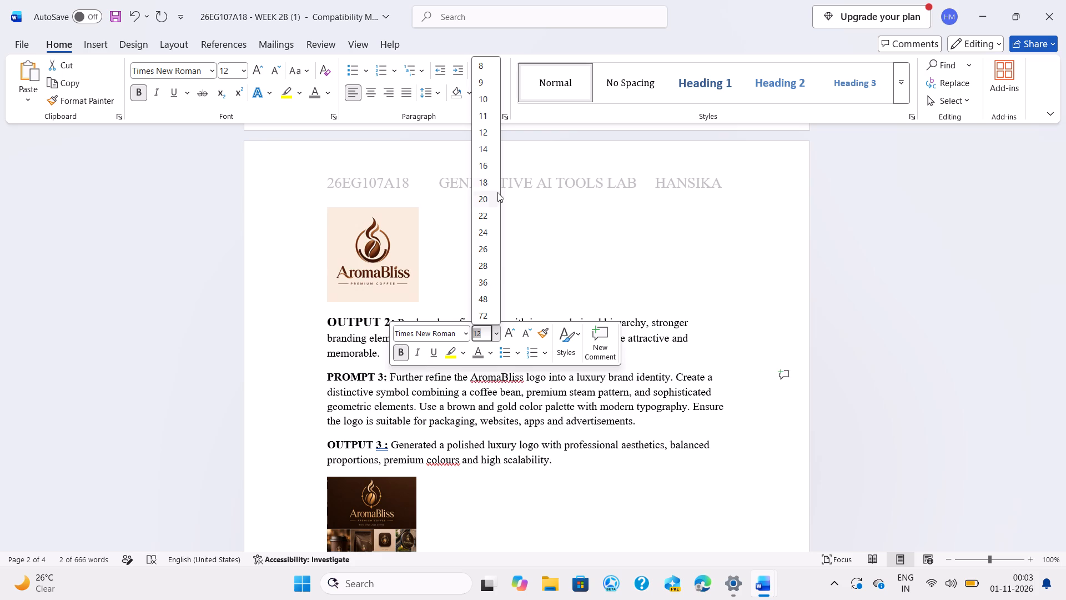
pyautogui.click(498, 144)
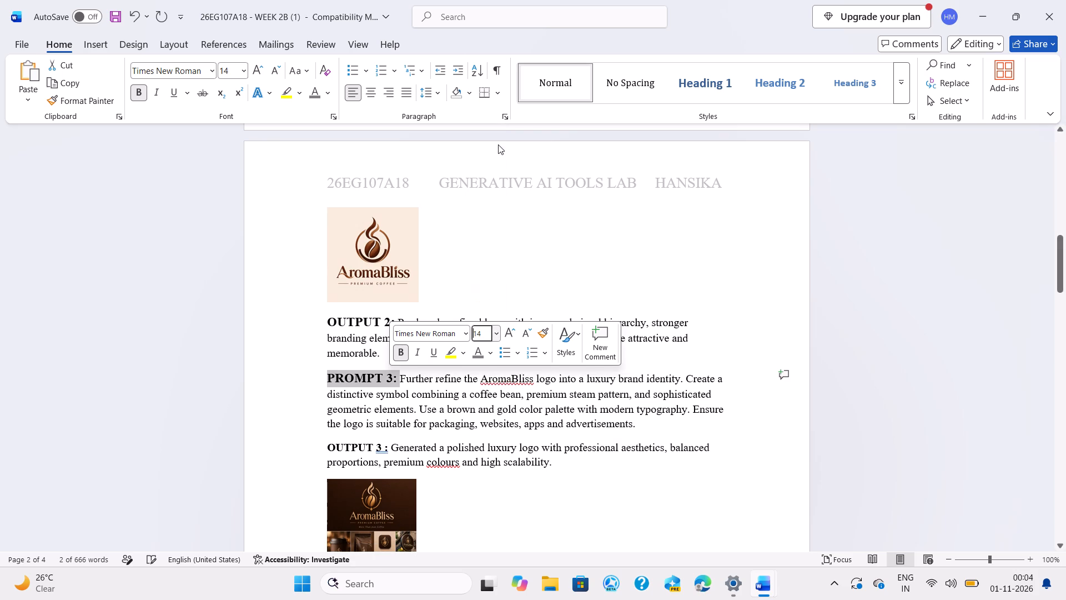
# Remove the space before the colon in the Copilot section's OUTPUT 3 label and set the label to 14 points.
pyautogui.scroll(-2, 366, 425)
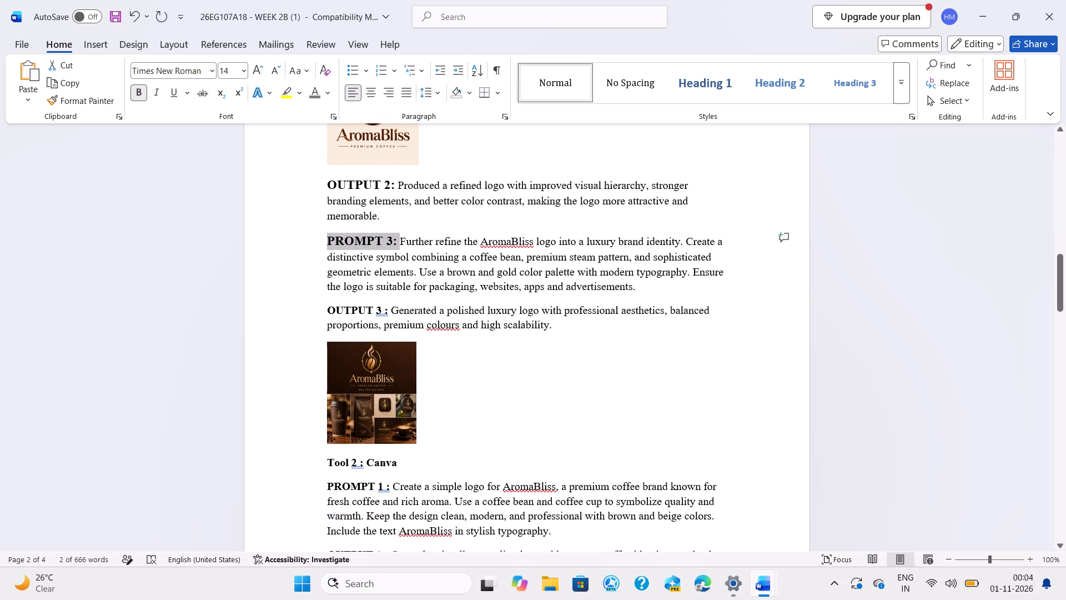
pyautogui.click(385, 311)
pyautogui.press('BackSpace')
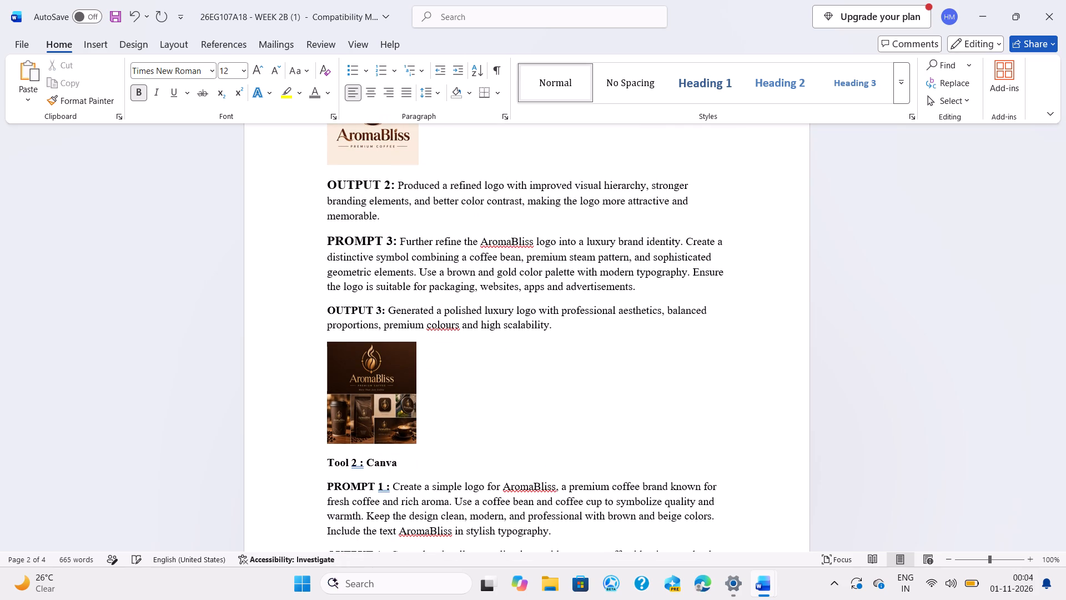
pyautogui.moveTo(327, 306); pyautogui.dragTo(385, 308)
pyautogui.click(493, 268)
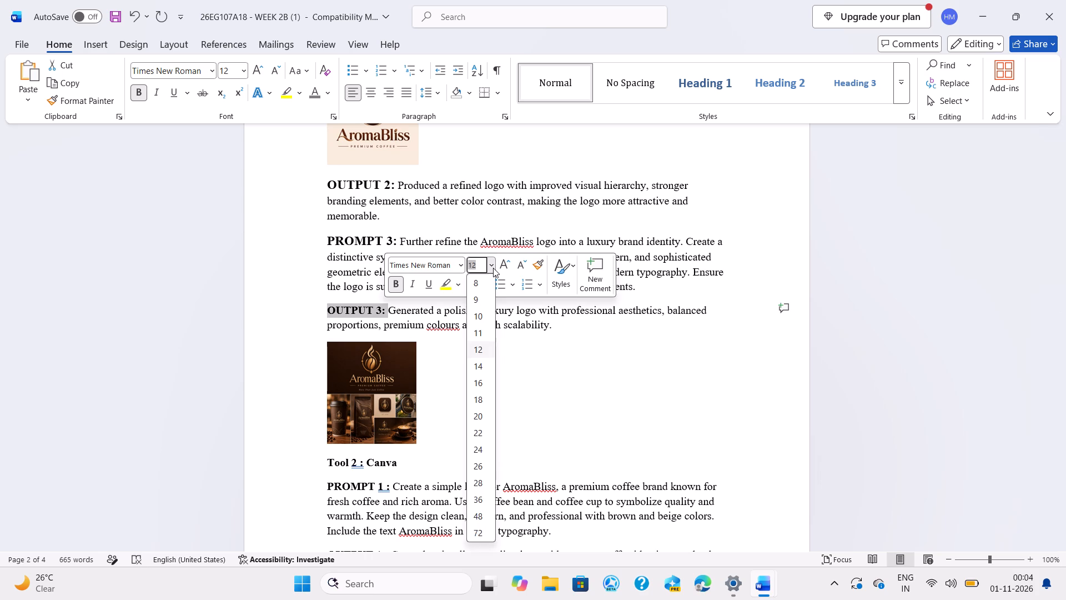
pyautogui.click(479, 369)
# Remove the space before the colon in the Tool 2 Canva heading and its PROMPT 1 label, and set both to 14 points.
pyautogui.scroll(-1, 479, 369)
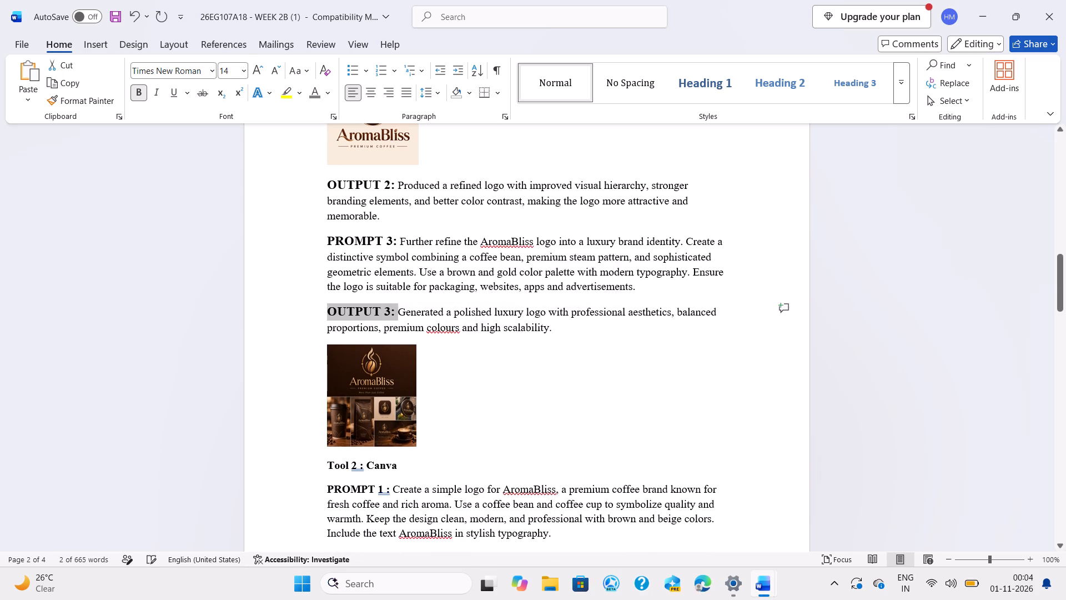
pyautogui.scroll(-1, 479, 369)
pyautogui.click(359, 225)
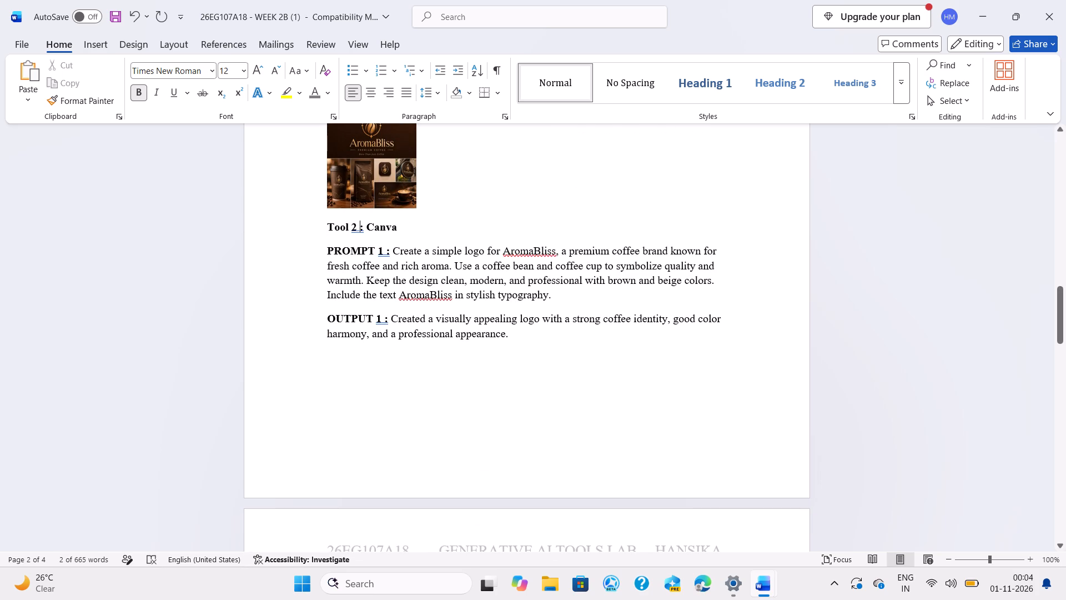
pyautogui.press('BackSpace')
pyautogui.moveTo(327, 224); pyautogui.dragTo(389, 249)
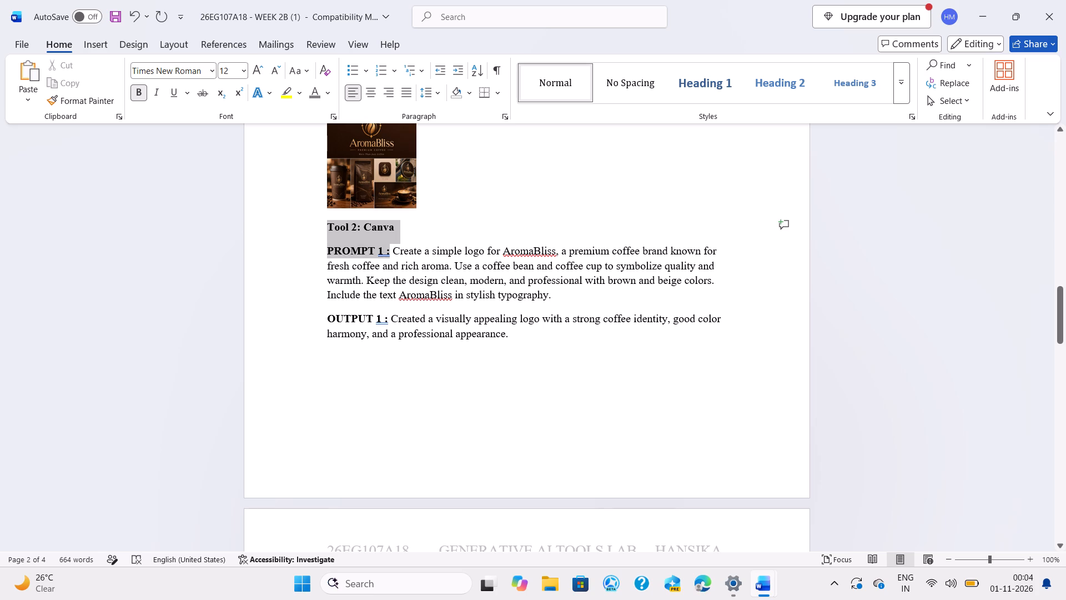
pyautogui.moveTo(389, 249); pyautogui.dragTo(389, 249)
pyautogui.click(495, 207)
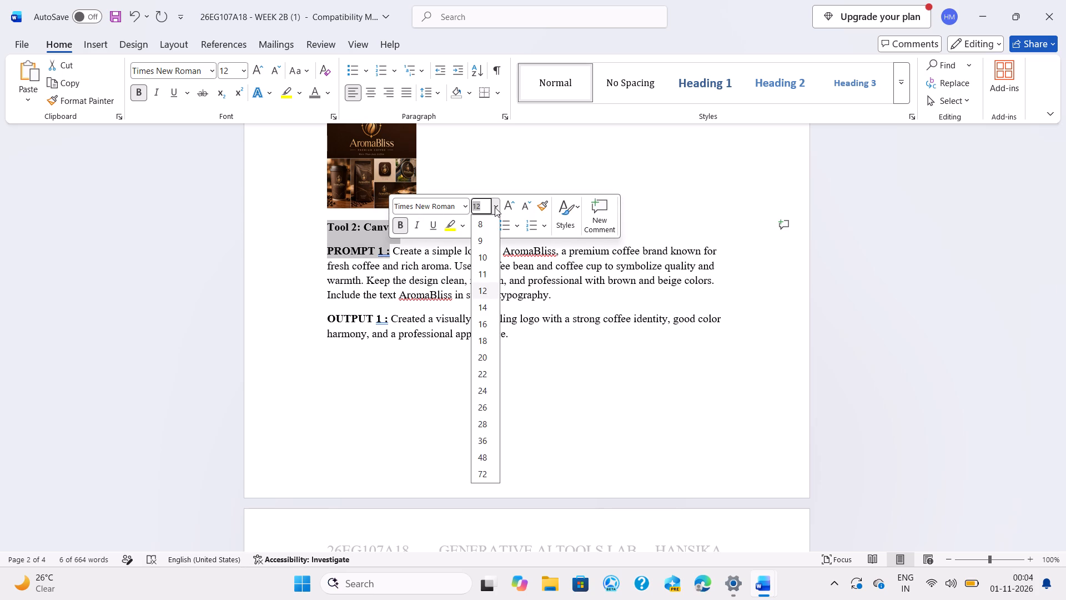
pyautogui.click(484, 306)
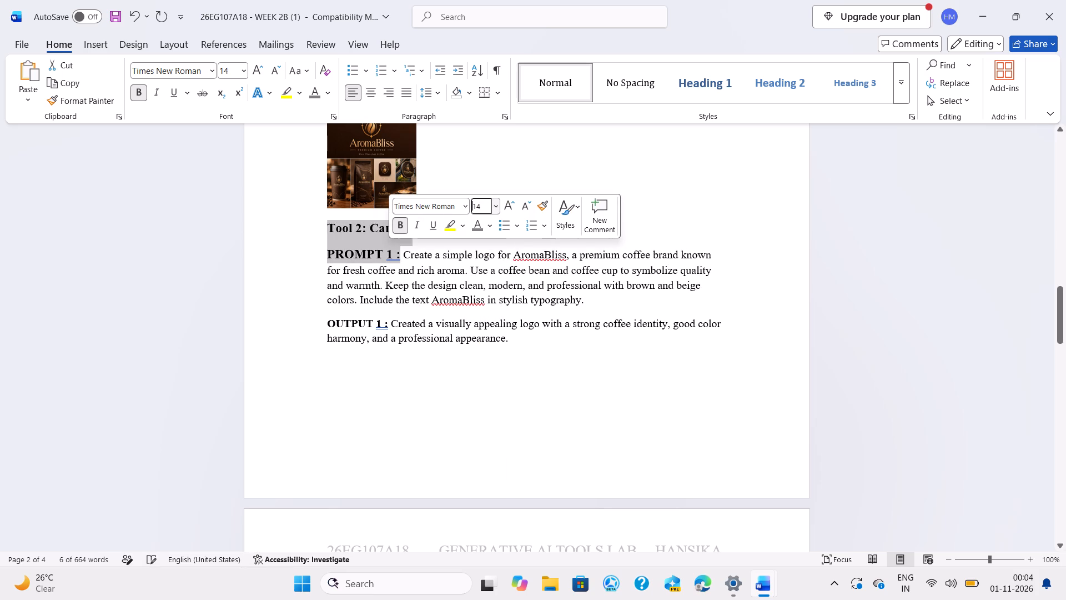
pyautogui.click(395, 249)
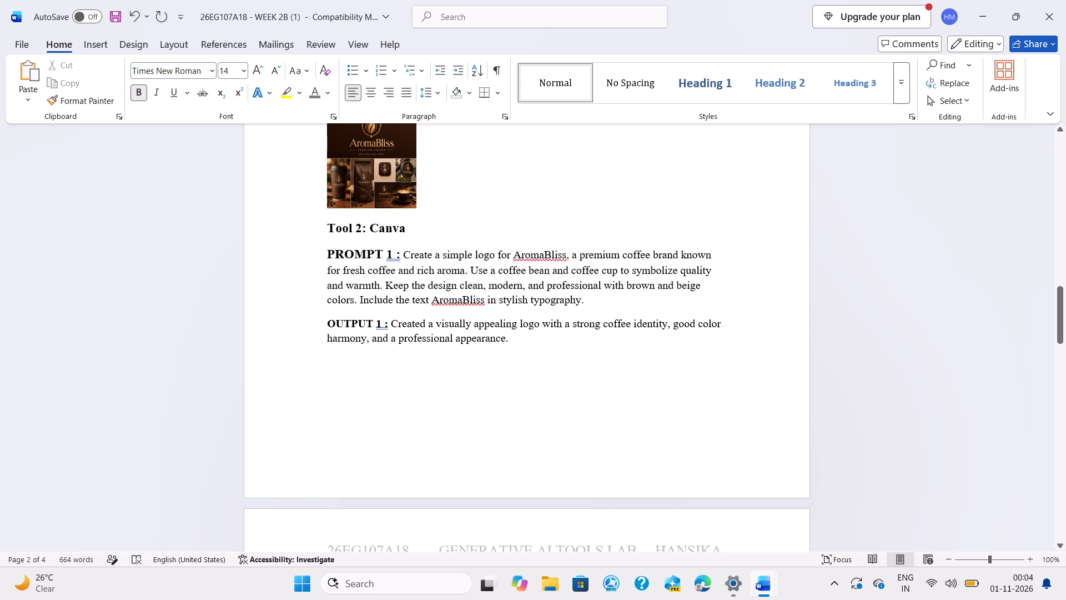
pyautogui.press('BackSpace')
# Set the Canva section's OUTPUT 1 label to 14 points and remove the space before its colon.
pyautogui.moveTo(327, 323); pyautogui.dragTo(393, 324)
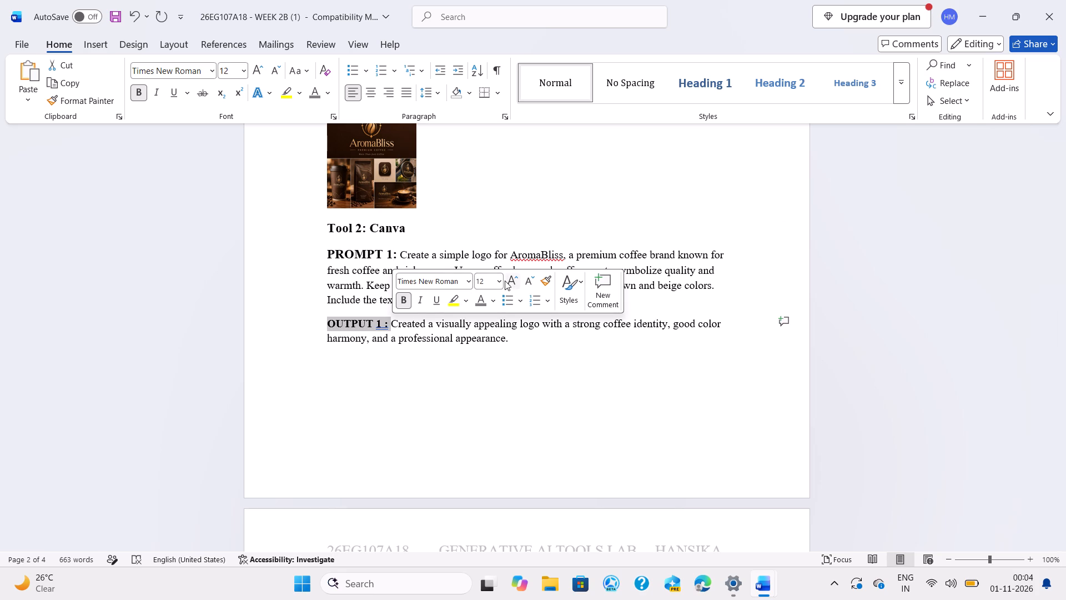
pyautogui.click(499, 282)
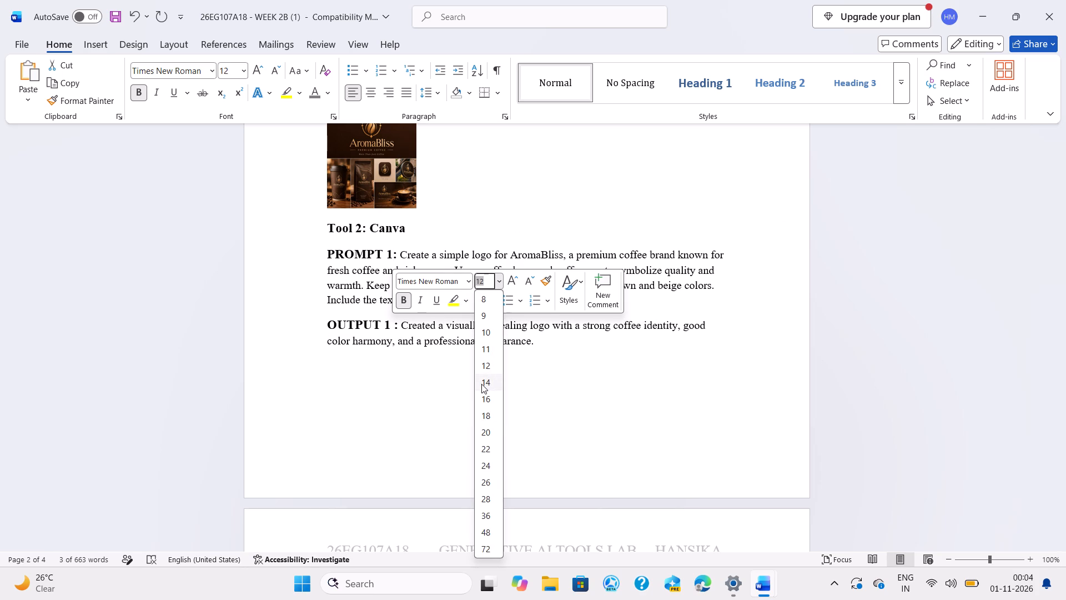
pyautogui.click(496, 385)
pyautogui.click(394, 323)
pyautogui.press('BackSpace')
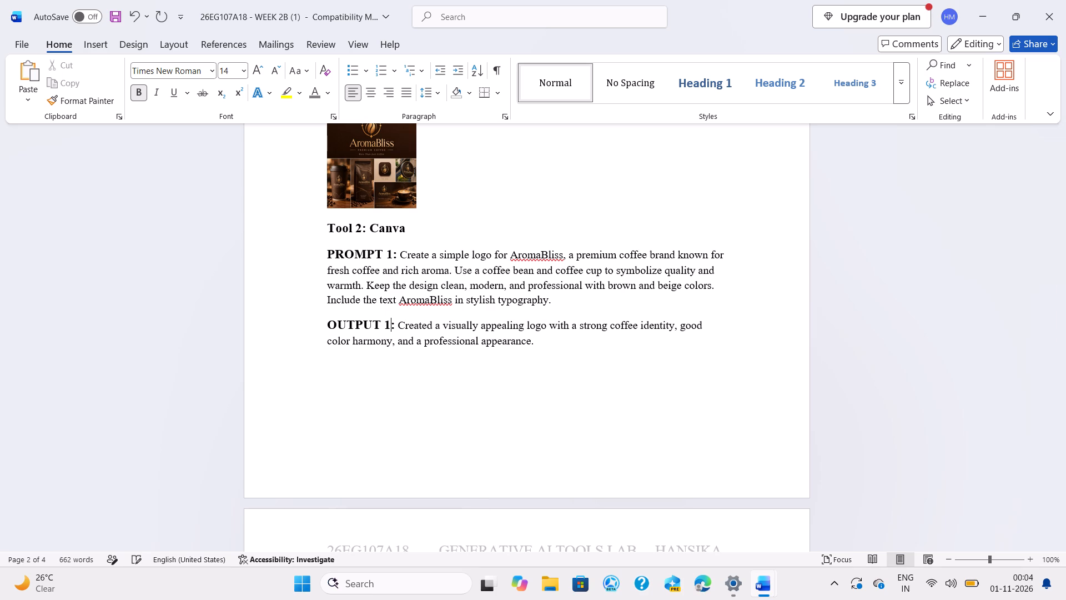
# Remove the space before the colon in the Canva section's PROMPT 2 and OUTPUT 2 labels.
pyautogui.scroll(-4, 394, 323)
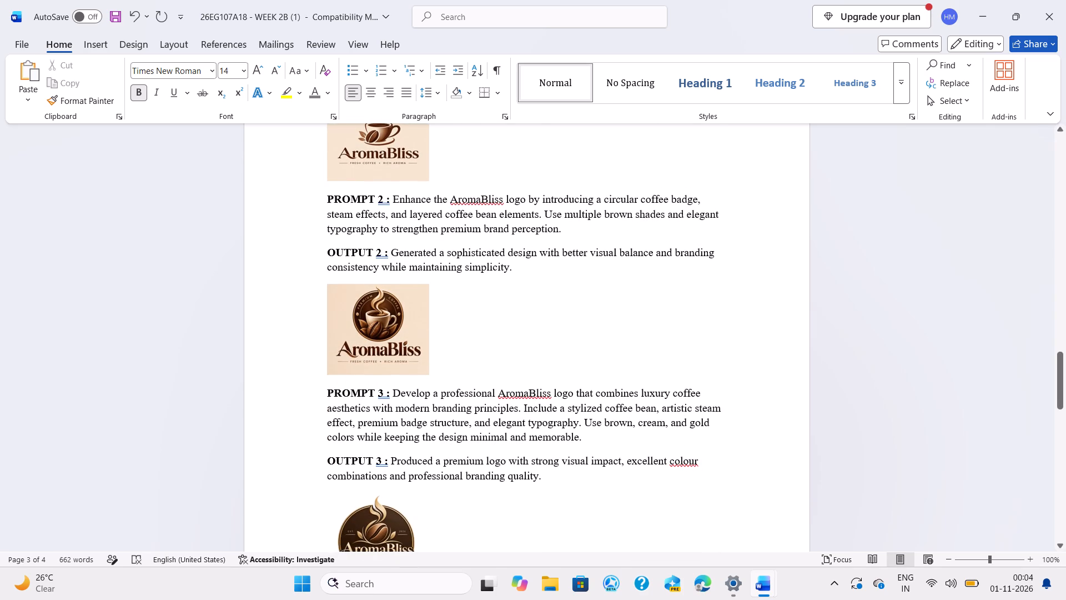
pyautogui.click(384, 194)
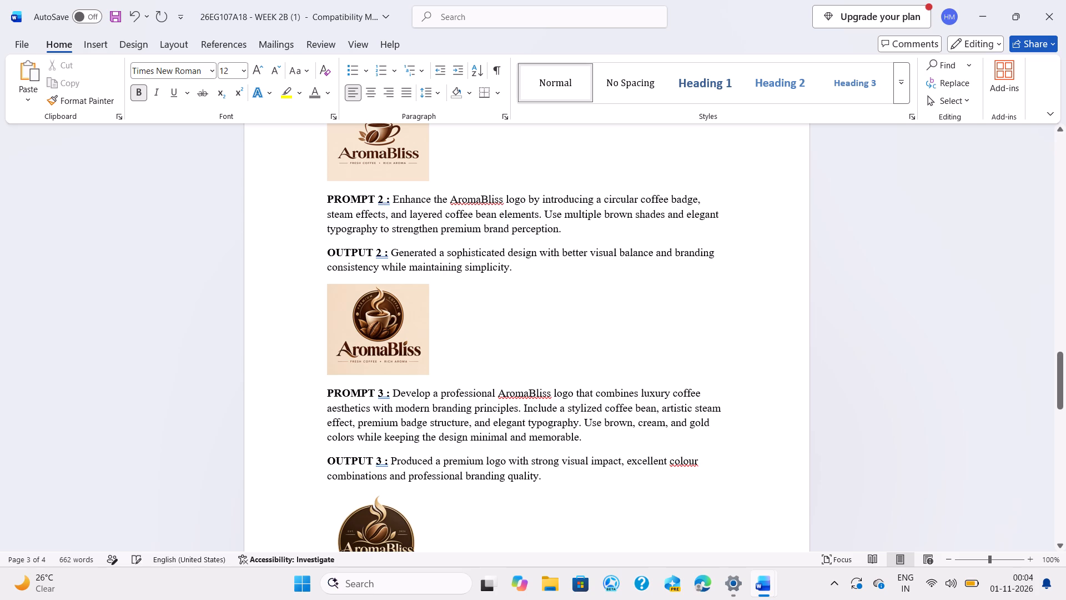
pyautogui.click(387, 196)
pyautogui.press('BackSpace')
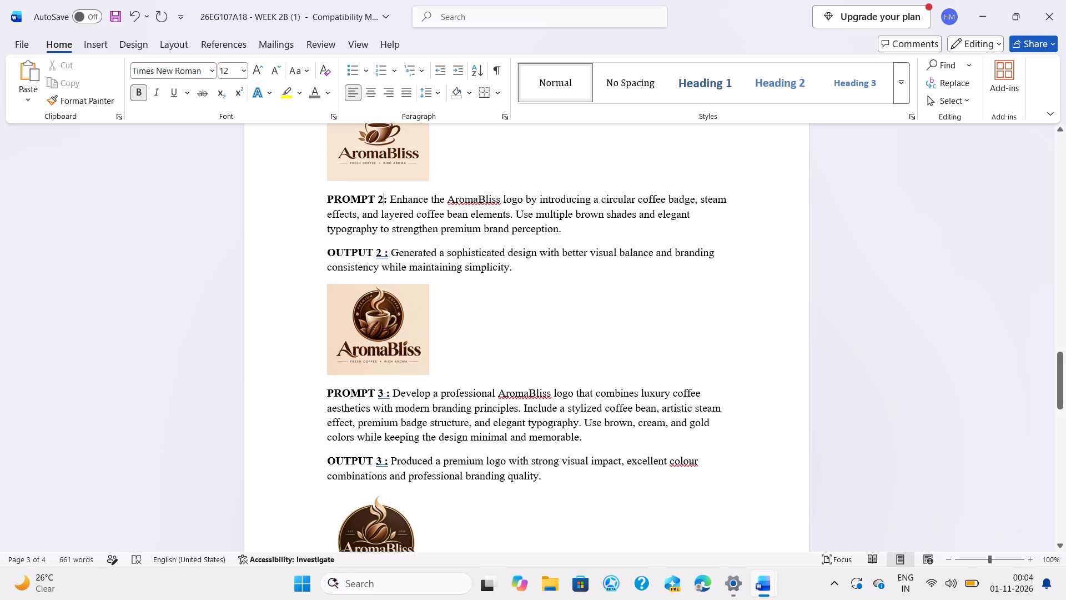
pyautogui.click(385, 253)
pyautogui.press('BackSpace')
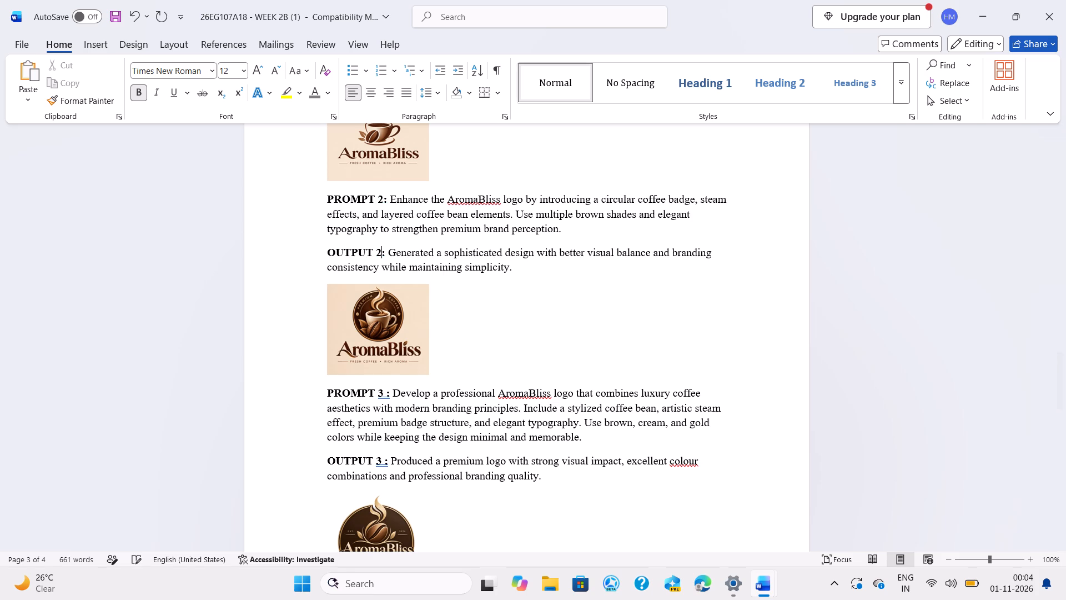
# Set the Canva section's PROMPT 2 and OUTPUT 2 labels to 14 points.
pyautogui.moveTo(325, 244); pyautogui.dragTo(376, 253)
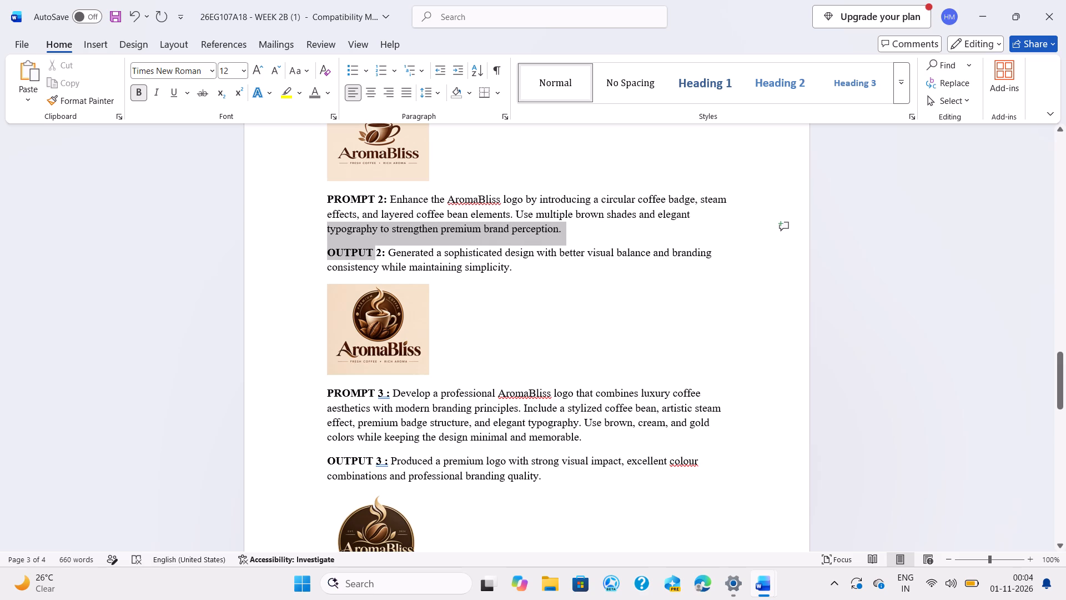
pyautogui.moveTo(376, 253); pyautogui.dragTo(385, 248)
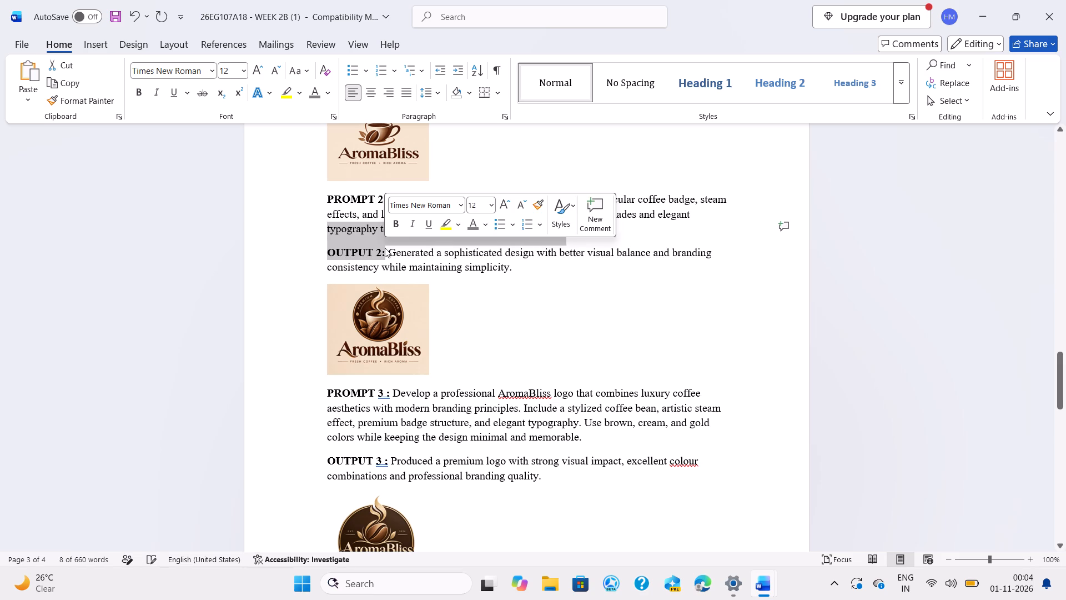
pyautogui.moveTo(326, 196); pyautogui.dragTo(387, 199)
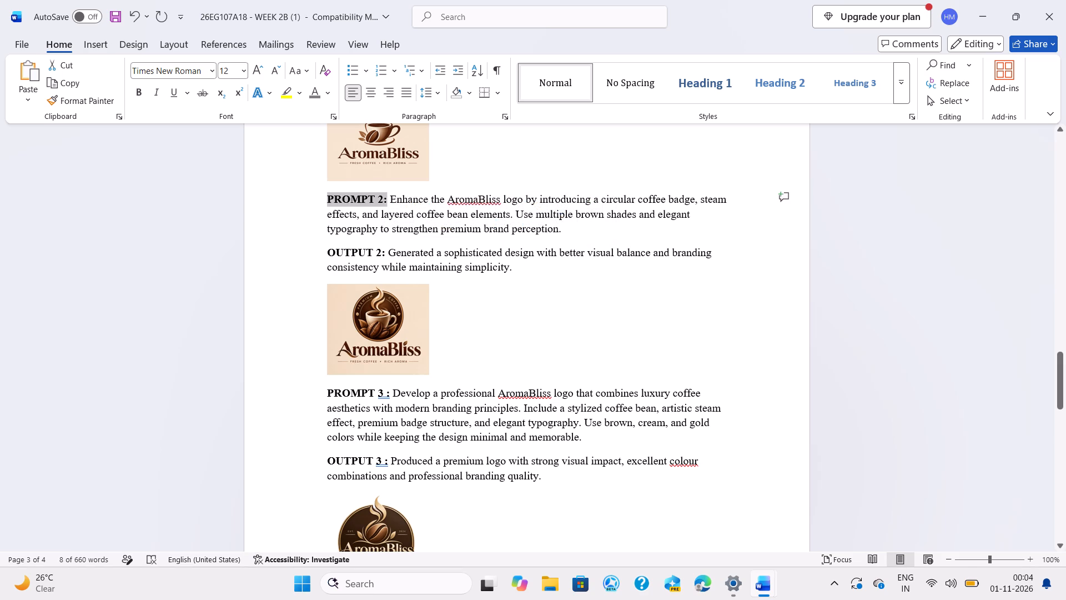
pyautogui.moveTo(387, 199); pyautogui.dragTo(388, 200)
pyautogui.click(496, 157)
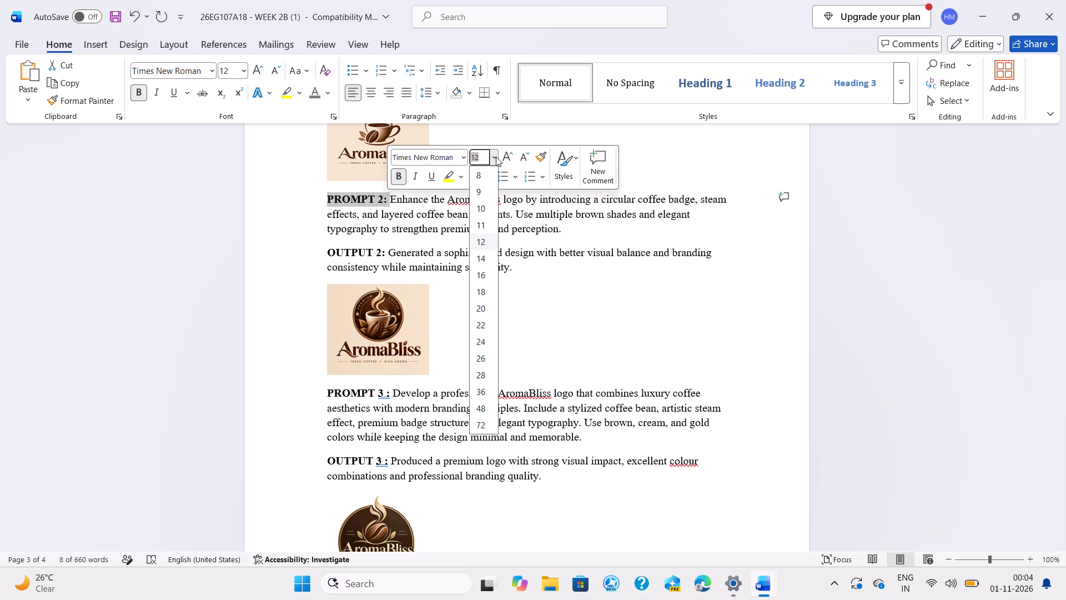
pyautogui.click(485, 253)
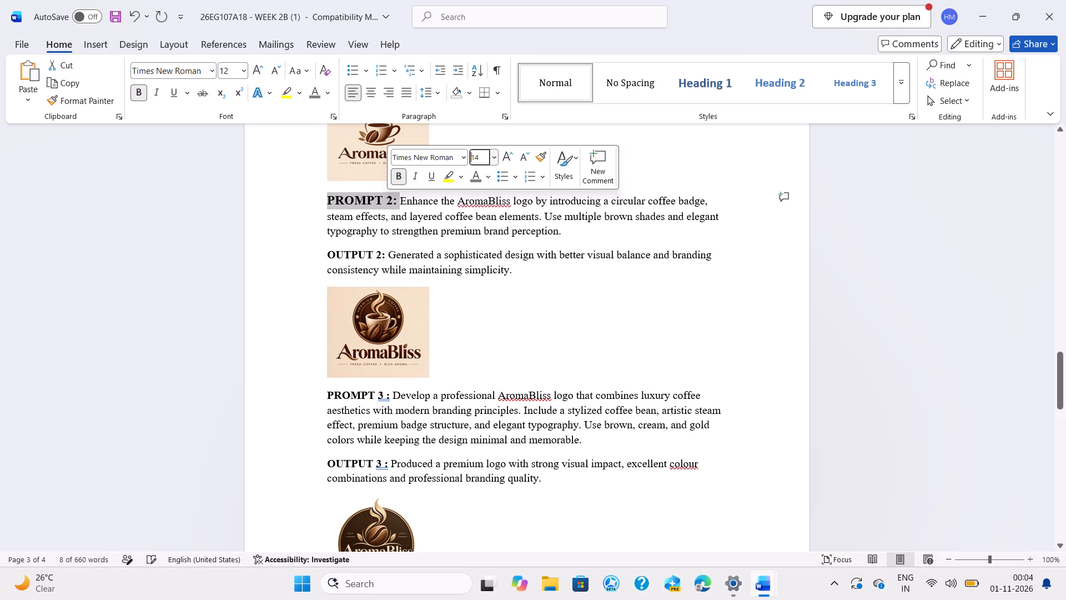
pyautogui.moveTo(329, 254); pyautogui.dragTo(387, 258)
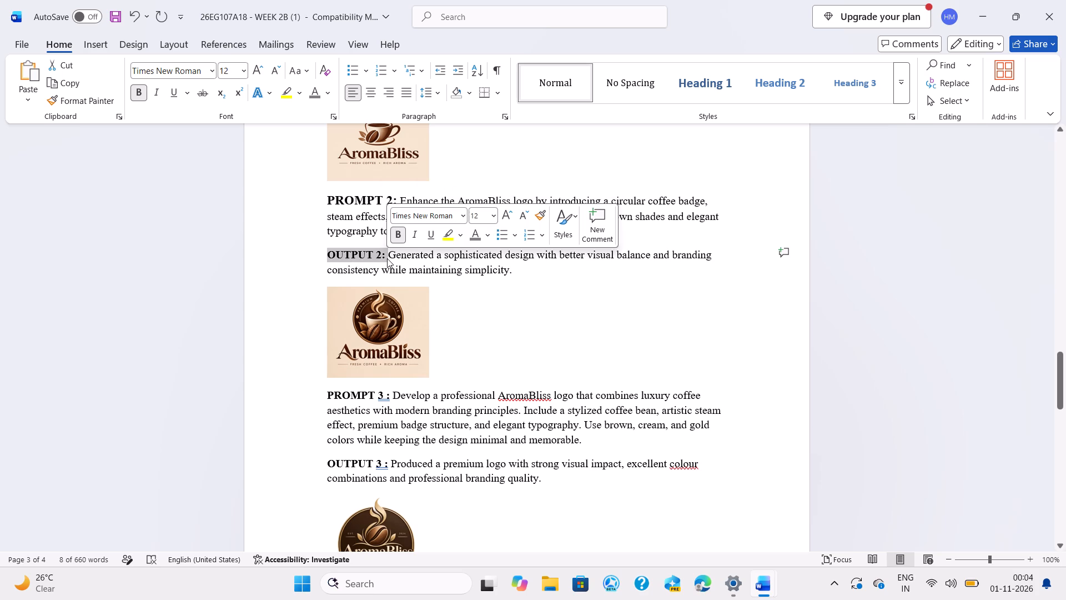
pyautogui.click(494, 216)
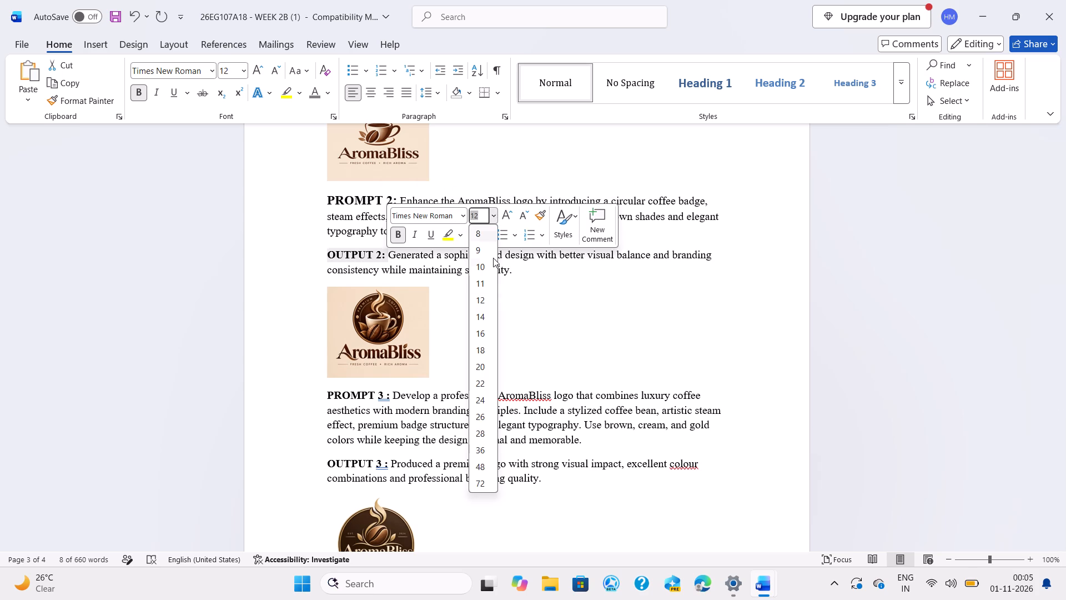
pyautogui.click(485, 324)
# Remove the space before the colon in the Canva section's PROMPT 3 and OUTPUT 3 labels.
pyautogui.scroll(-1, 485, 324)
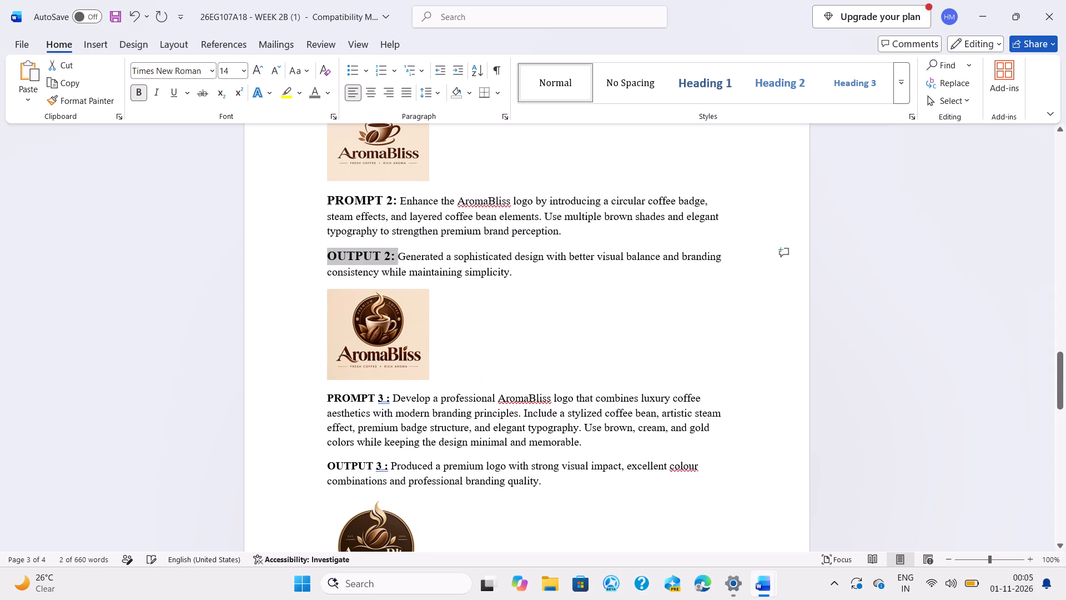
pyautogui.scroll(-1, 485, 324)
pyautogui.click(386, 150)
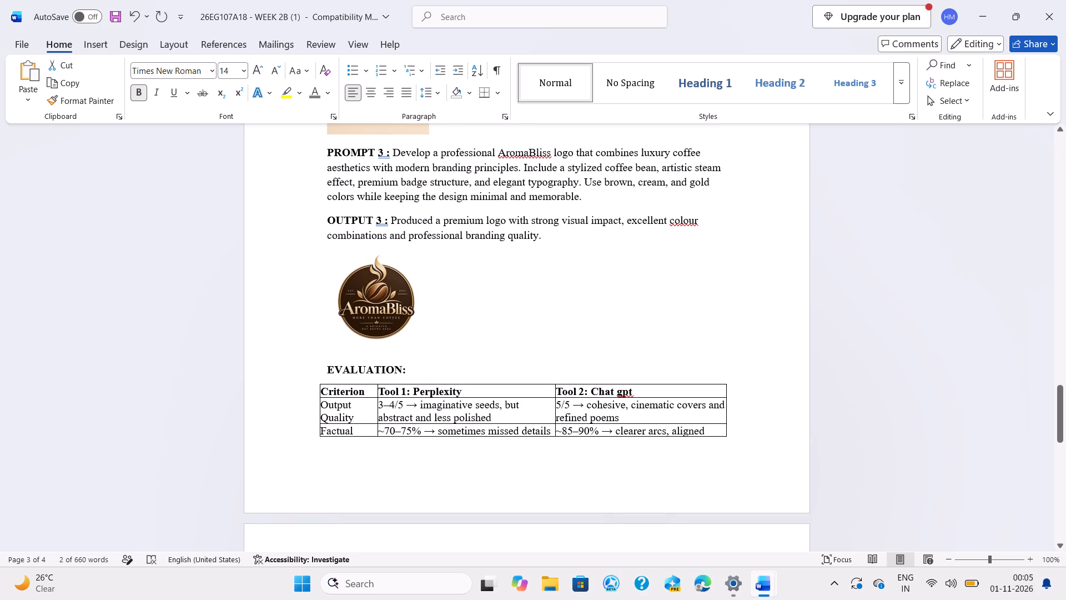
pyautogui.press('BackSpace')
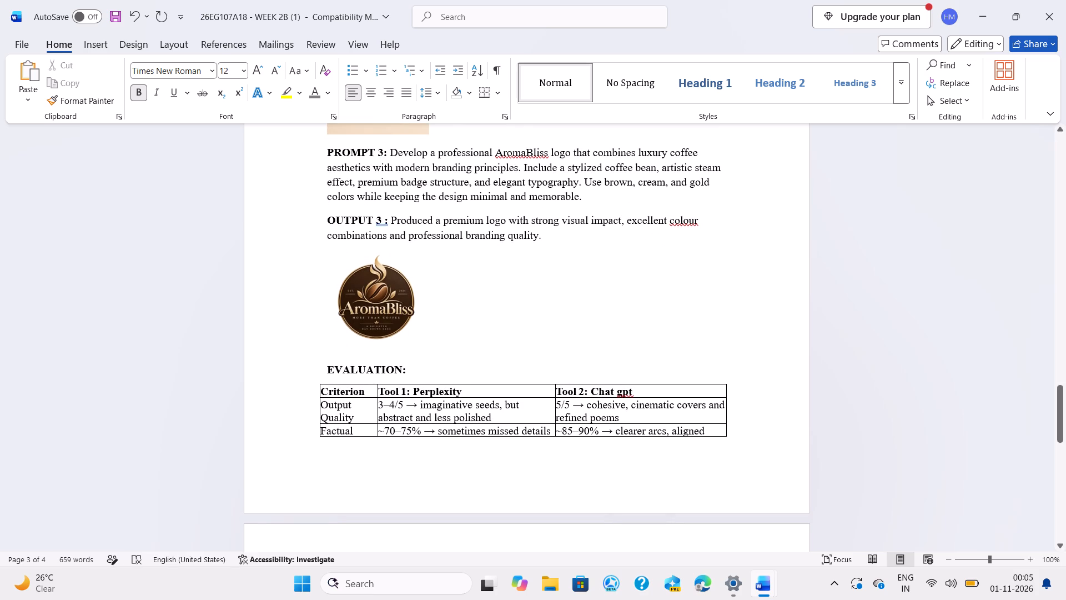
pyautogui.click(384, 219)
pyautogui.press('BackSpace')
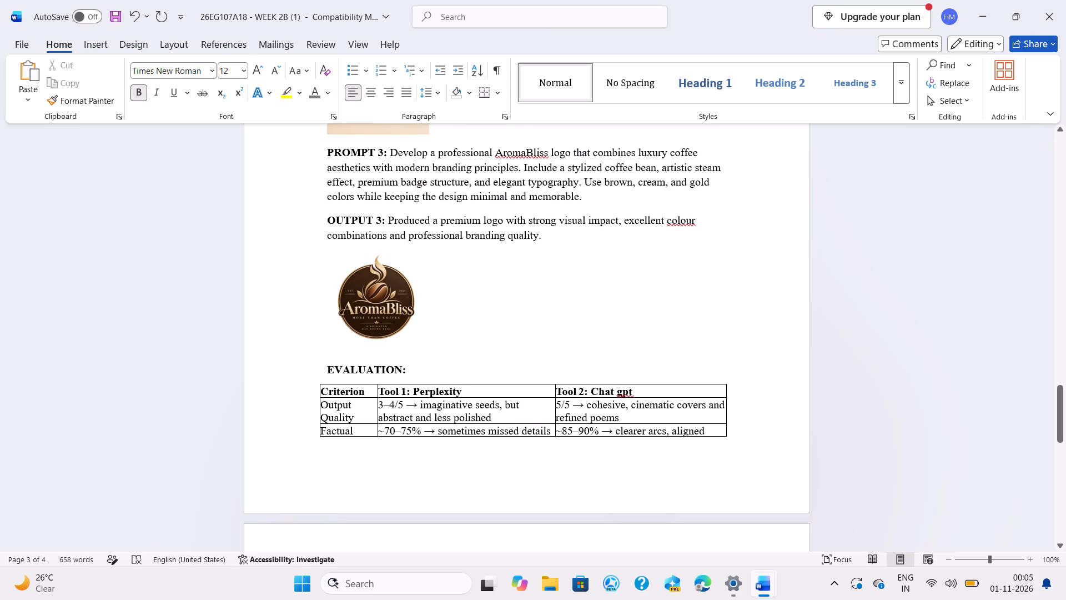
# Set the Canva section's PROMPT 3 and OUTPUT 3 labels to 14 points.
pyautogui.moveTo(325, 151); pyautogui.dragTo(390, 157)
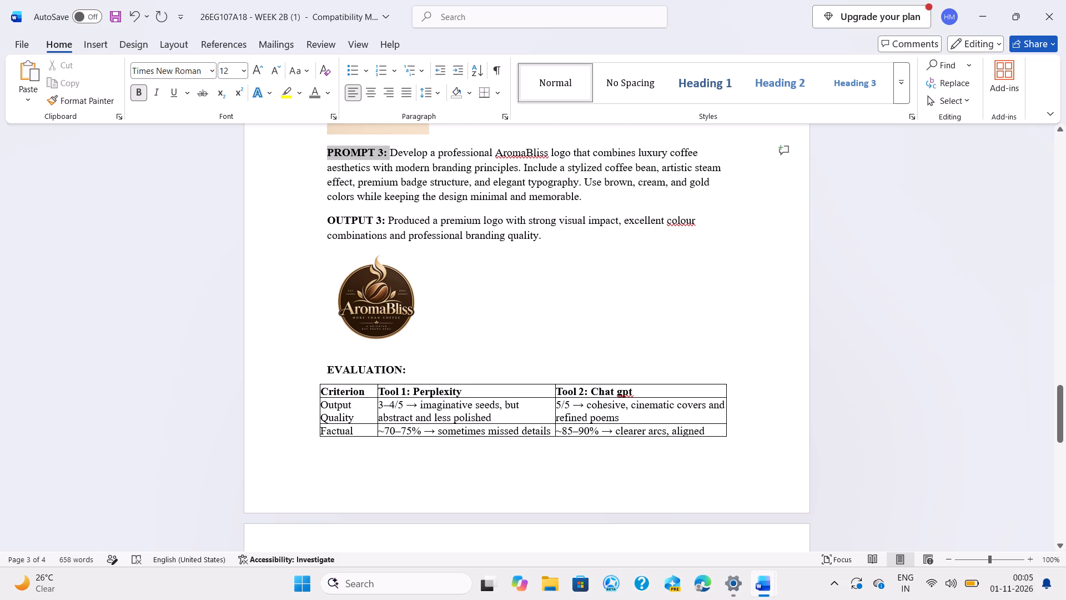
pyautogui.moveTo(390, 157); pyautogui.dragTo(388, 157)
pyautogui.click(493, 117)
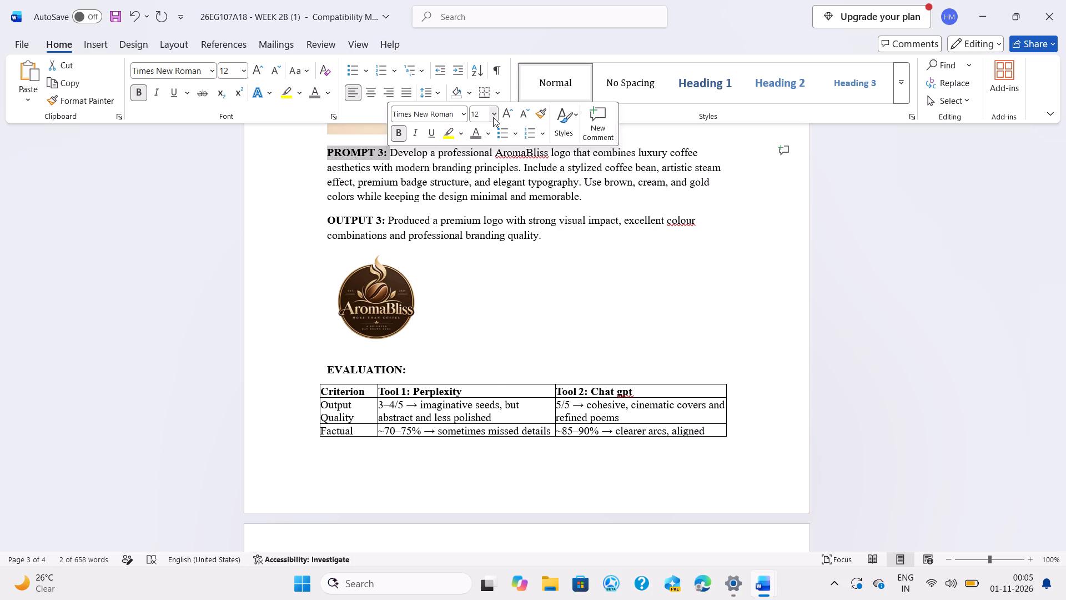
pyautogui.click(476, 212)
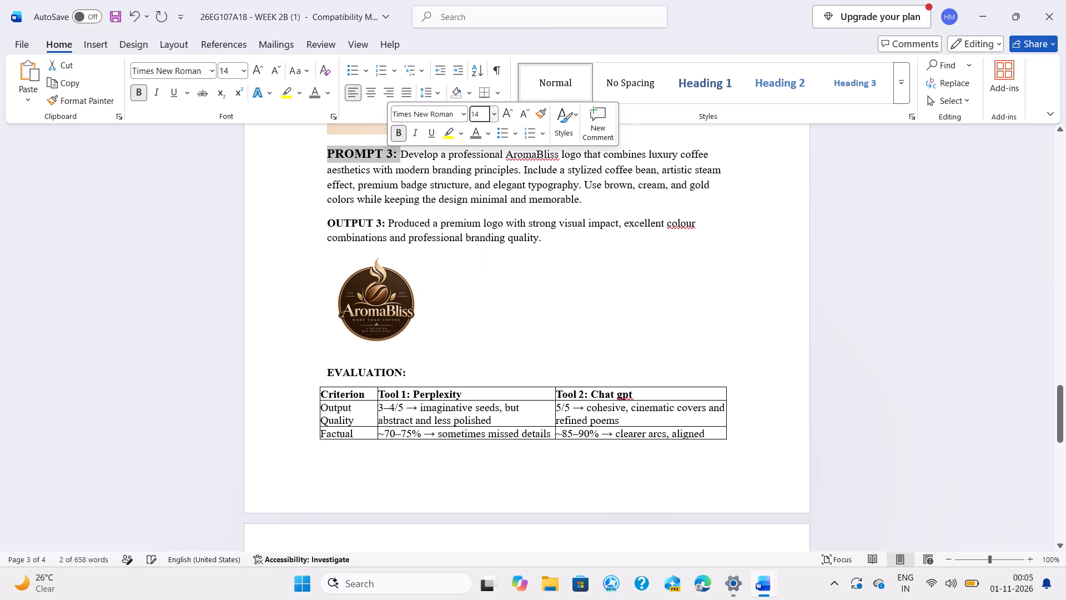
pyautogui.moveTo(325, 220); pyautogui.dragTo(384, 224)
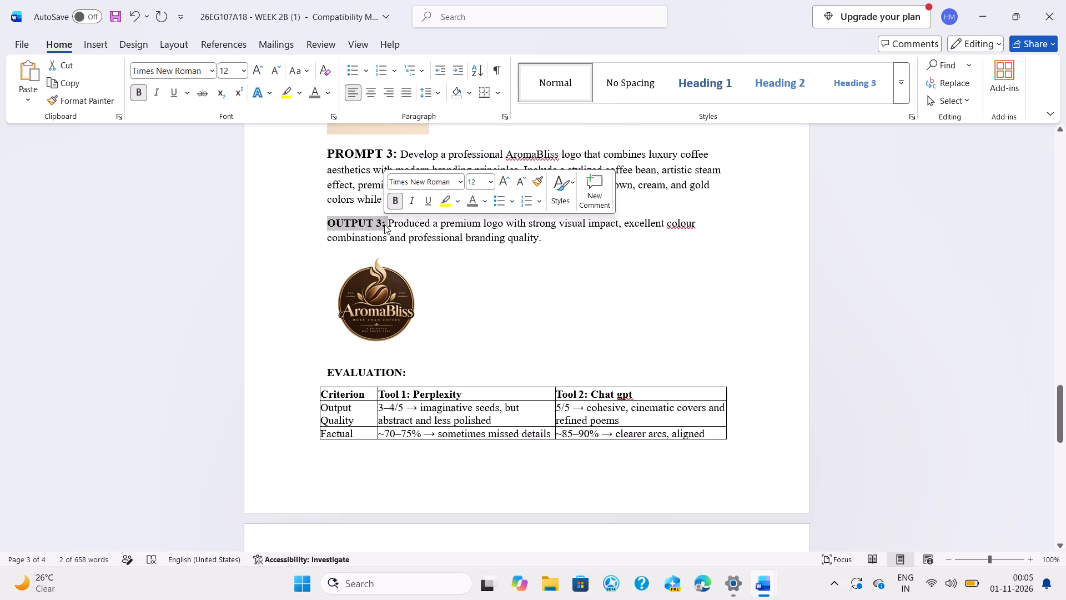
pyautogui.click(491, 182)
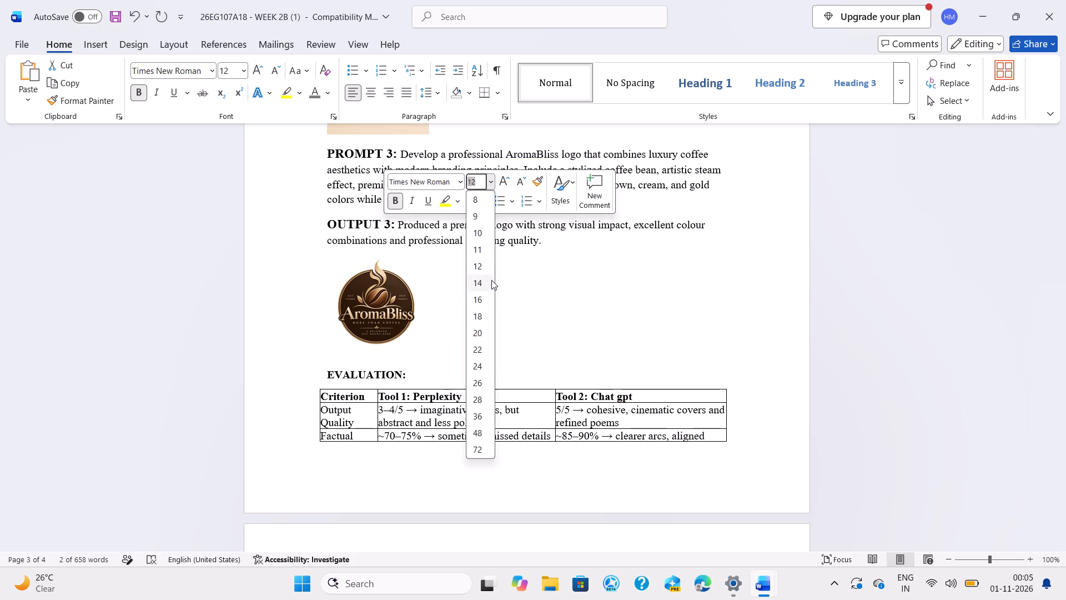
pyautogui.click(491, 280)
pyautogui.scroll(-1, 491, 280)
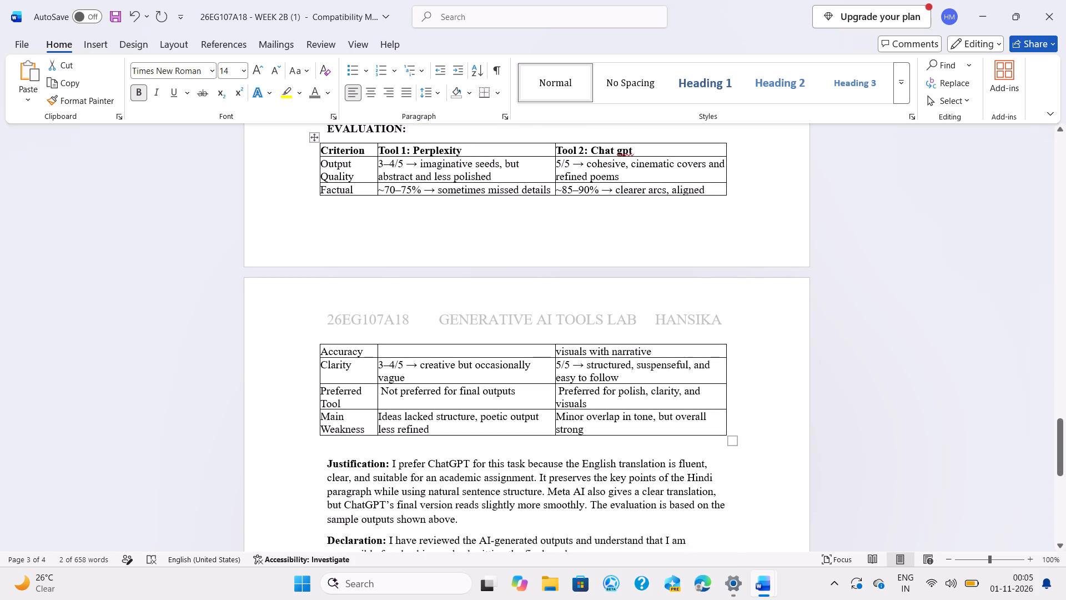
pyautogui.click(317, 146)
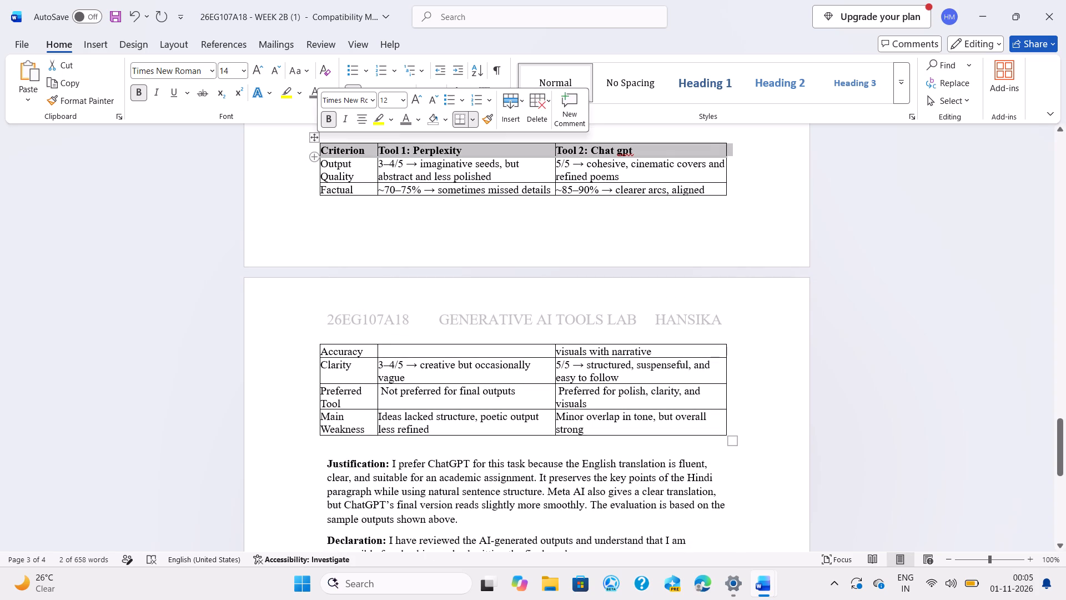
# Set the Faculty Signature and Student Signature line at the end of the report to 14 points.
pyautogui.scroll(-1, 383, 372)
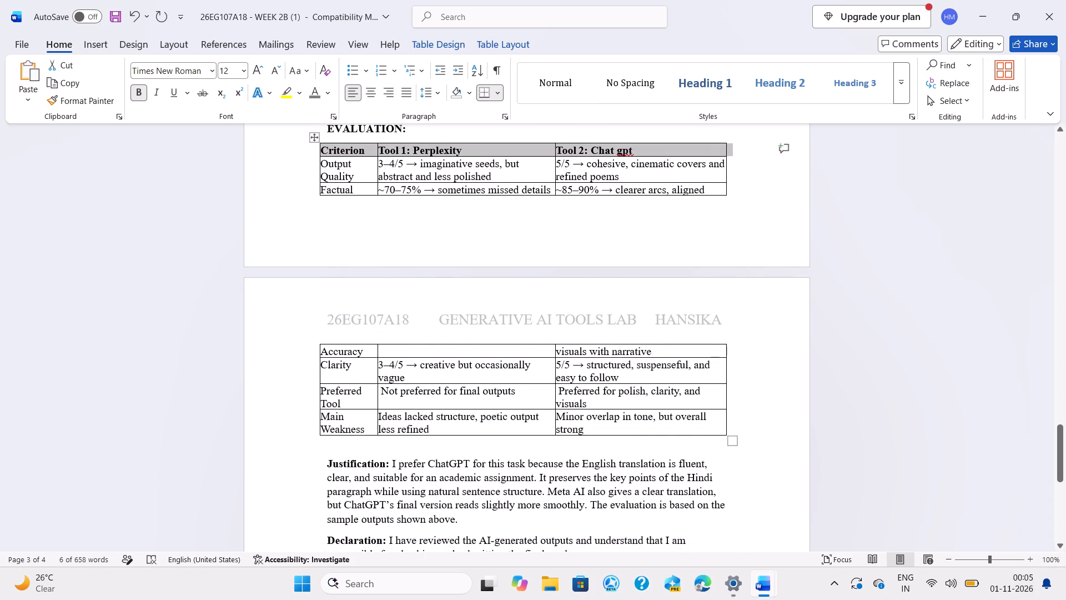
pyautogui.scroll(-1, 383, 372)
pyautogui.moveTo(323, 302); pyautogui.dragTo(461, 313)
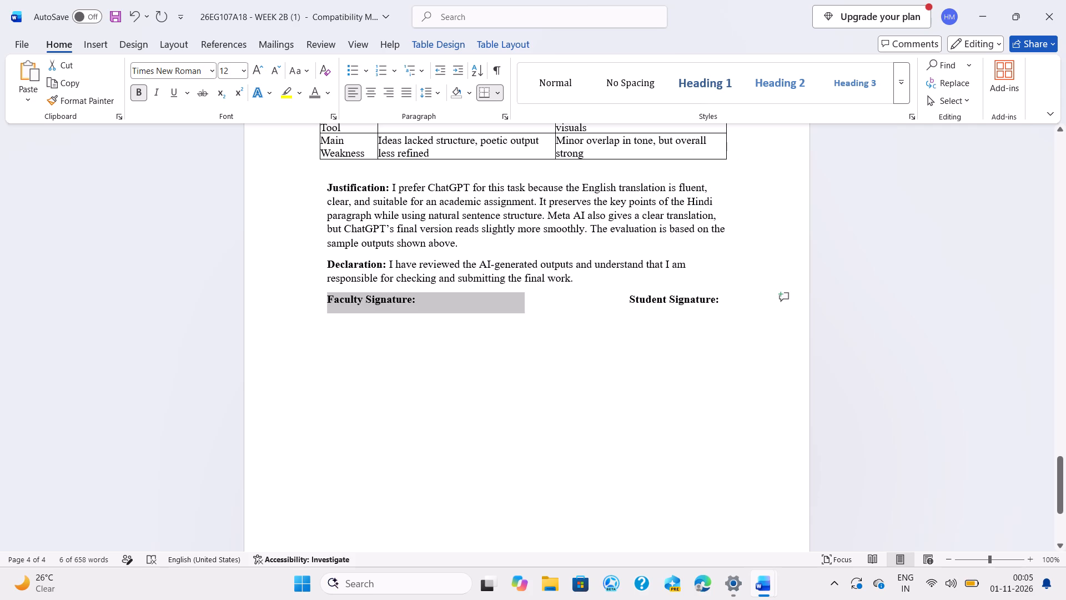
pyautogui.moveTo(461, 313); pyautogui.dragTo(561, 328)
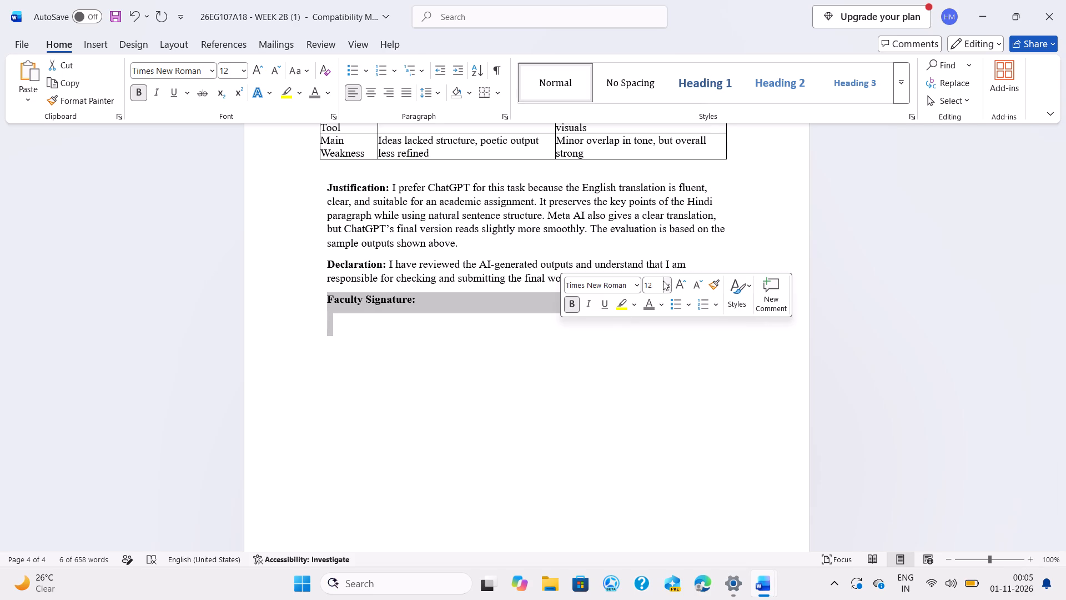
pyautogui.click(667, 284)
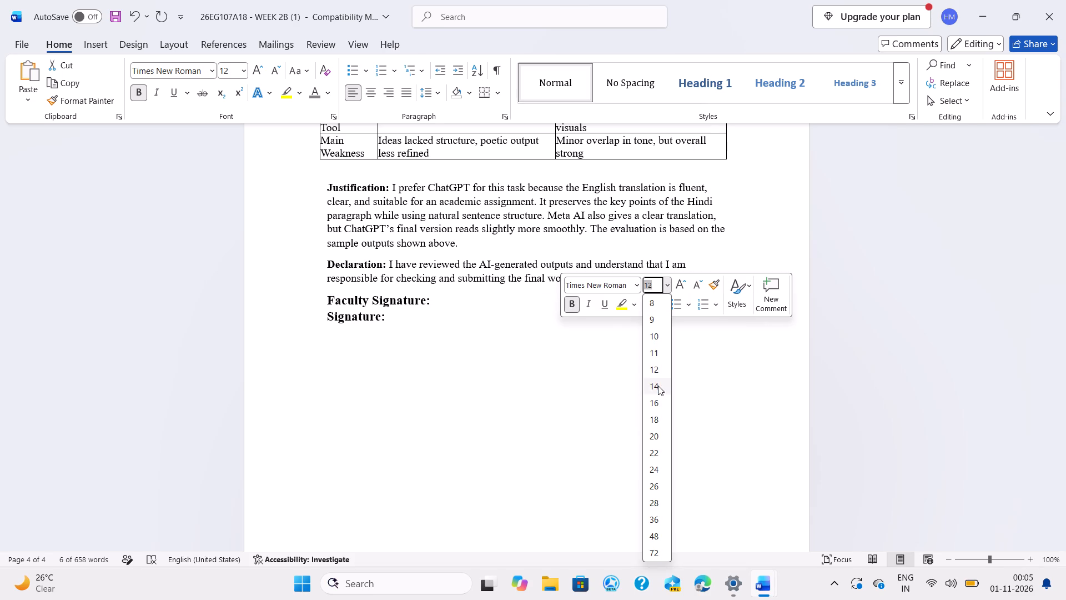
pyautogui.click(658, 386)
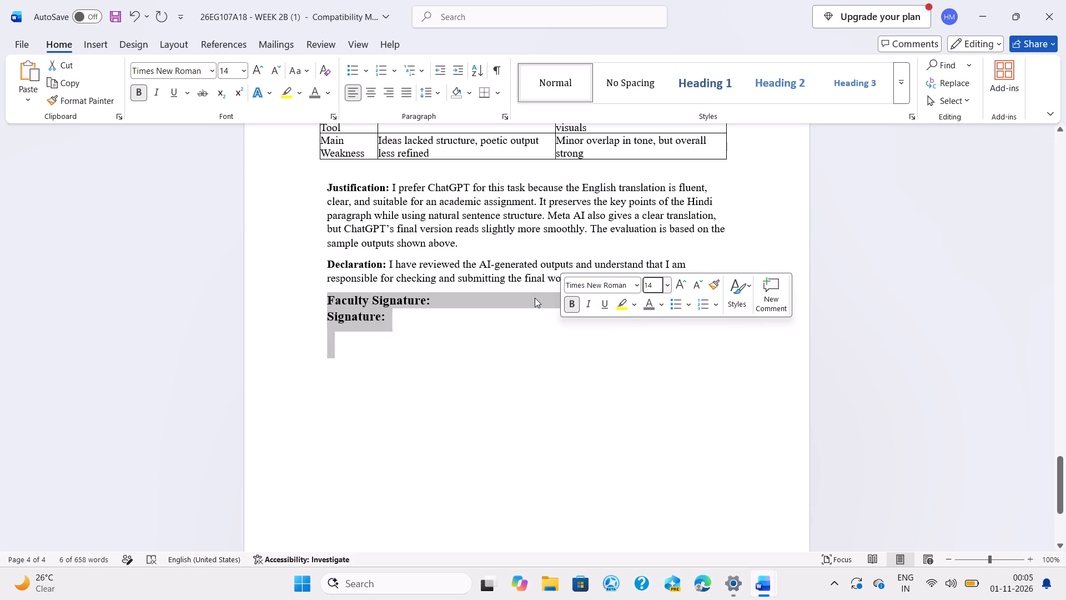
# Delete surplus spaces between the Faculty Signature and Student Signature labels so both fit on one line.
pyautogui.click(535, 298)
pyautogui.press('BackSpace')
pyautogui.press('BackSpace')
pyautogui.press('BackSpace')
pyautogui.press('BackSpace')
pyautogui.press('BackSpace')
pyautogui.press('BackSpace')
pyautogui.press('BackSpace')
pyautogui.press('BackSpace')
pyautogui.press('BackSpace')
pyautogui.press('BackSpace')
pyautogui.press('BackSpace')
pyautogui.press('BackSpace')
pyautogui.press('BackSpace')
pyautogui.press('BackSpace')
pyautogui.press('BackSpace')
pyautogui.press('BackSpace')
pyautogui.press('BackSpace')
pyautogui.press('BackSpace')
pyautogui.press('BackSpace')
pyautogui.press('BackSpace')
pyautogui.press('BackSpace')
pyautogui.press('BackSpace')
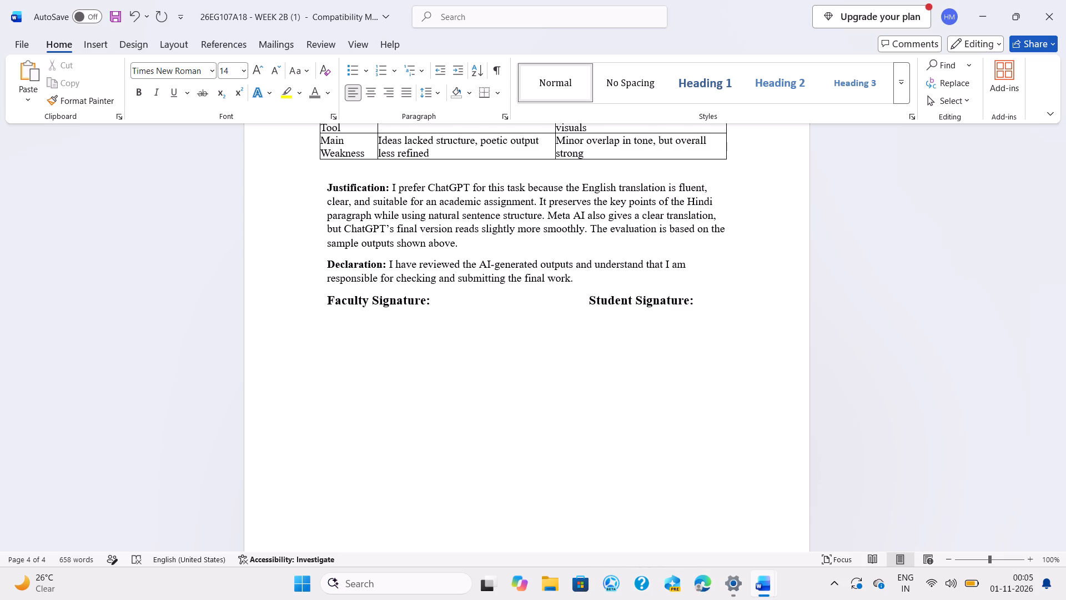
# Set the Declaration and Justification labels to 14 points.
pyautogui.moveTo(327, 268); pyautogui.dragTo(390, 271)
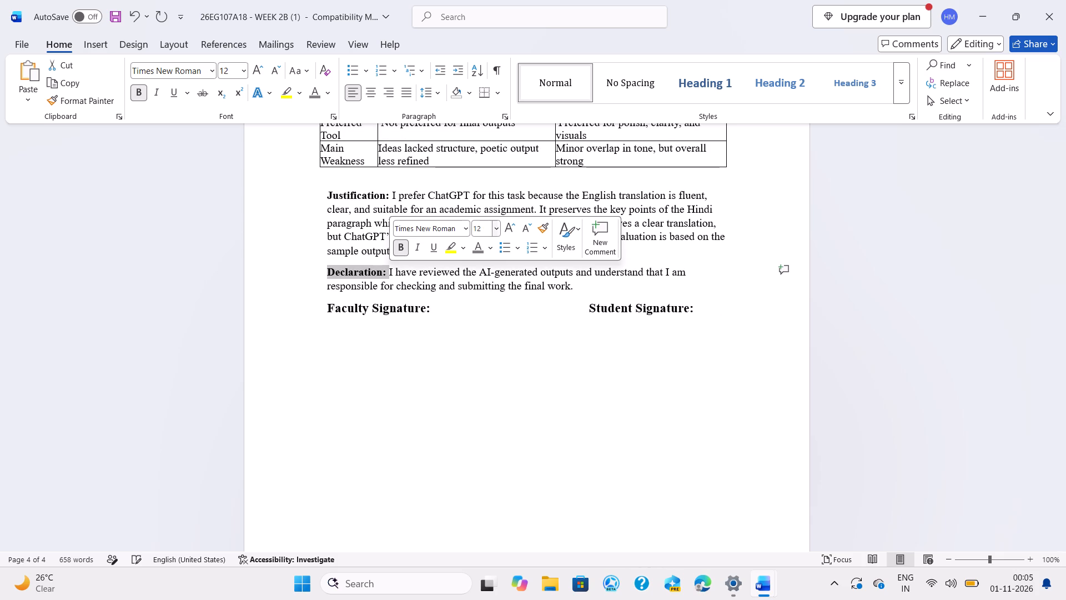
pyautogui.click(499, 229)
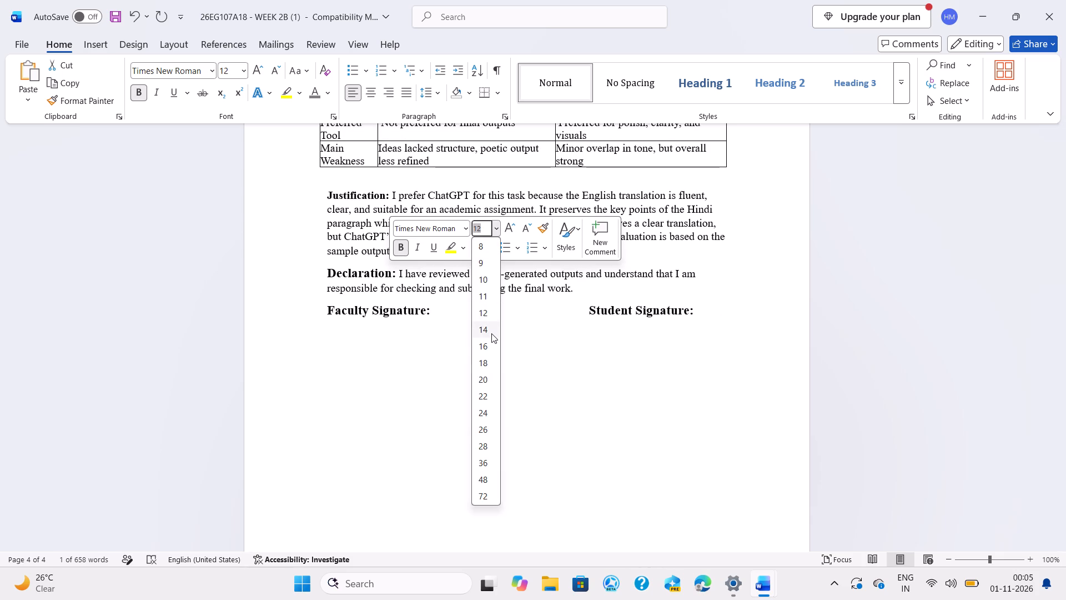
pyautogui.click(491, 334)
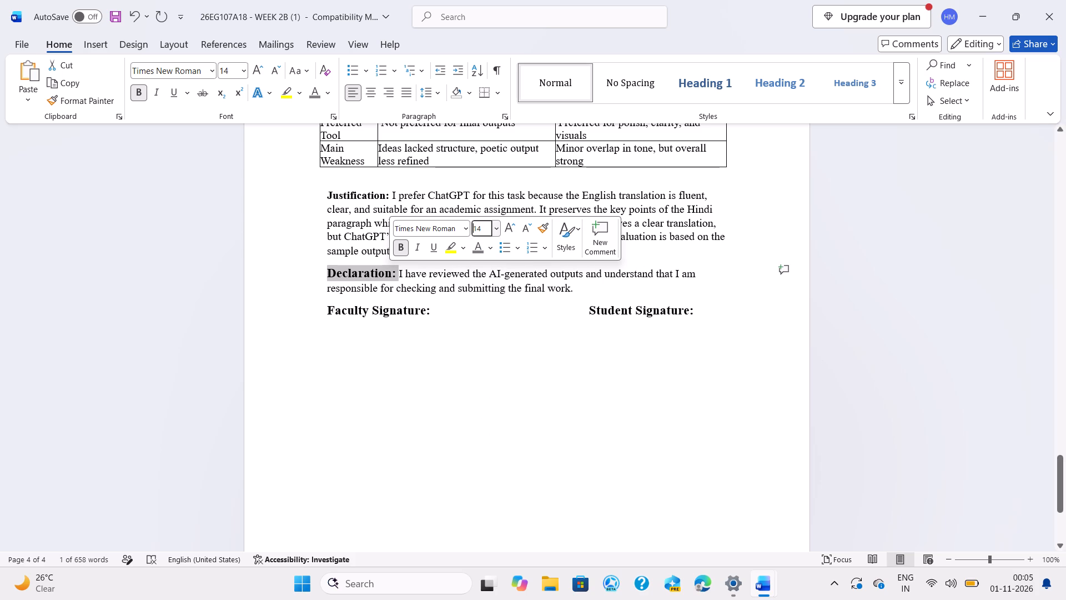
pyautogui.moveTo(332, 192); pyautogui.dragTo(394, 193)
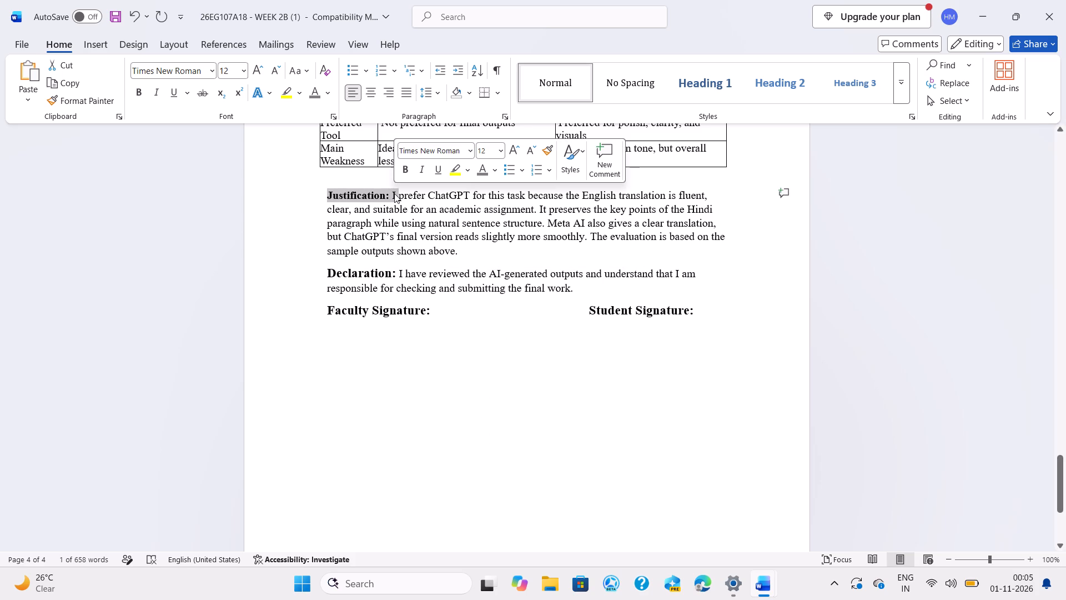
pyautogui.moveTo(391, 197); pyautogui.dragTo(326, 192)
pyautogui.click(326, 192)
pyautogui.moveTo(329, 194); pyautogui.dragTo(391, 197)
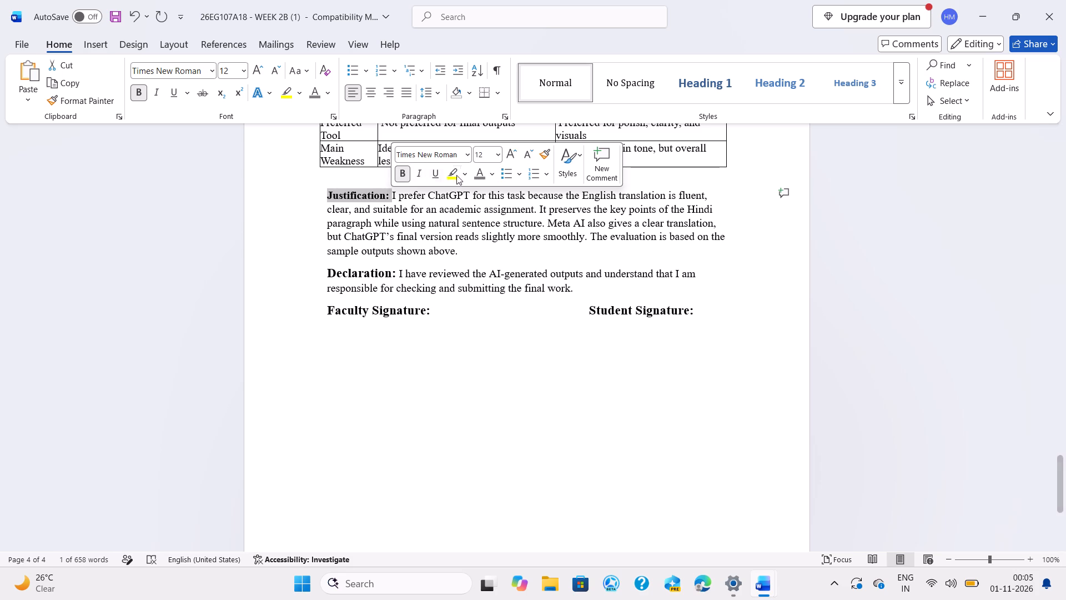
pyautogui.click(497, 156)
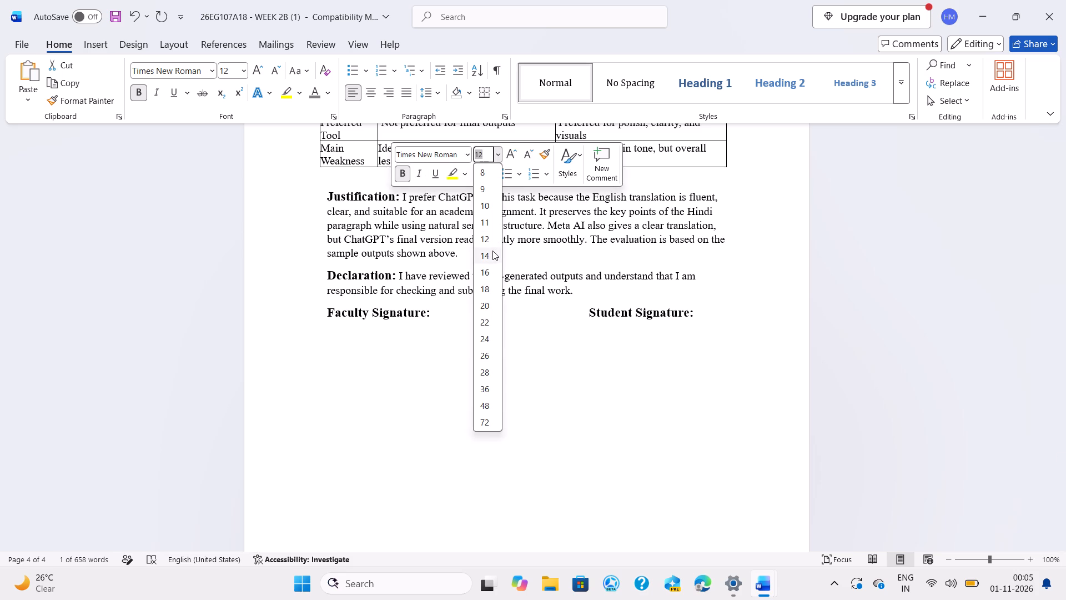
pyautogui.click(492, 251)
# Set the EVALUATION heading above the comparison table to 14 points.
pyautogui.scroll(2, 492, 251)
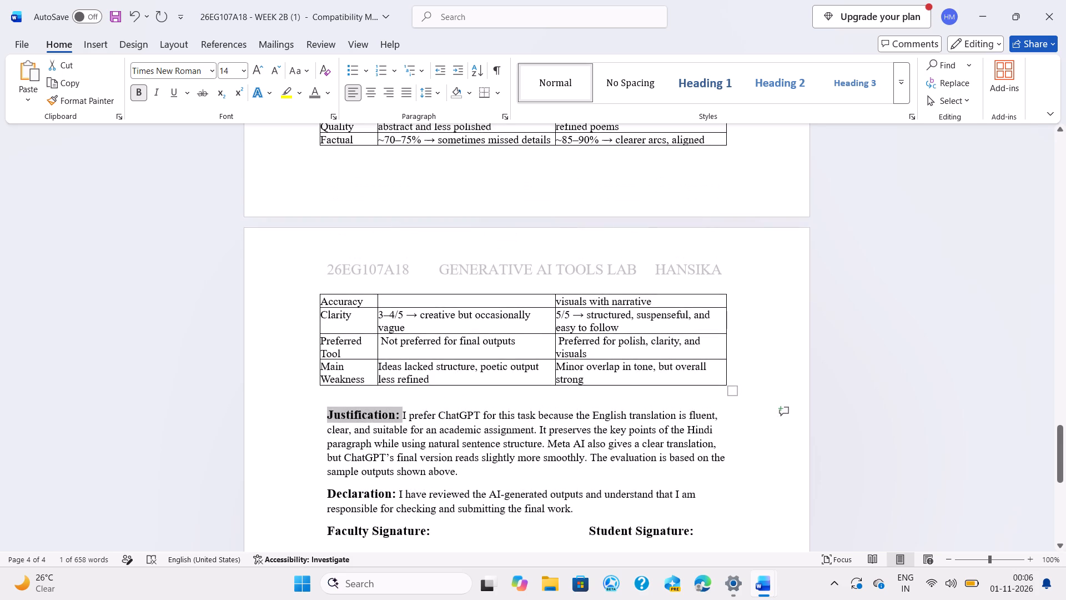
pyautogui.scroll(1, 404, 211)
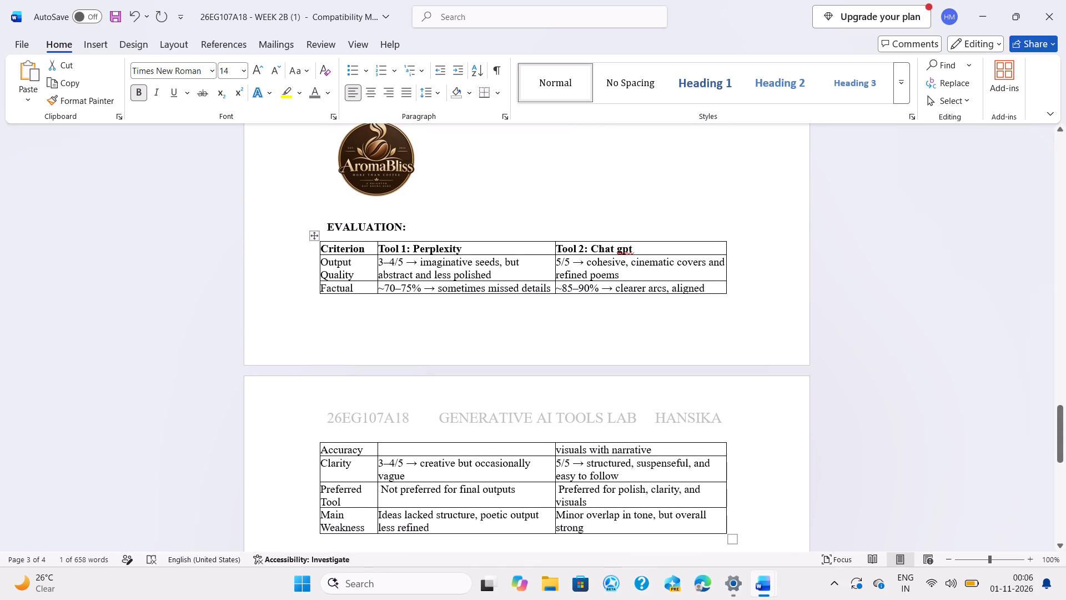
pyautogui.moveTo(333, 224); pyautogui.dragTo(386, 224)
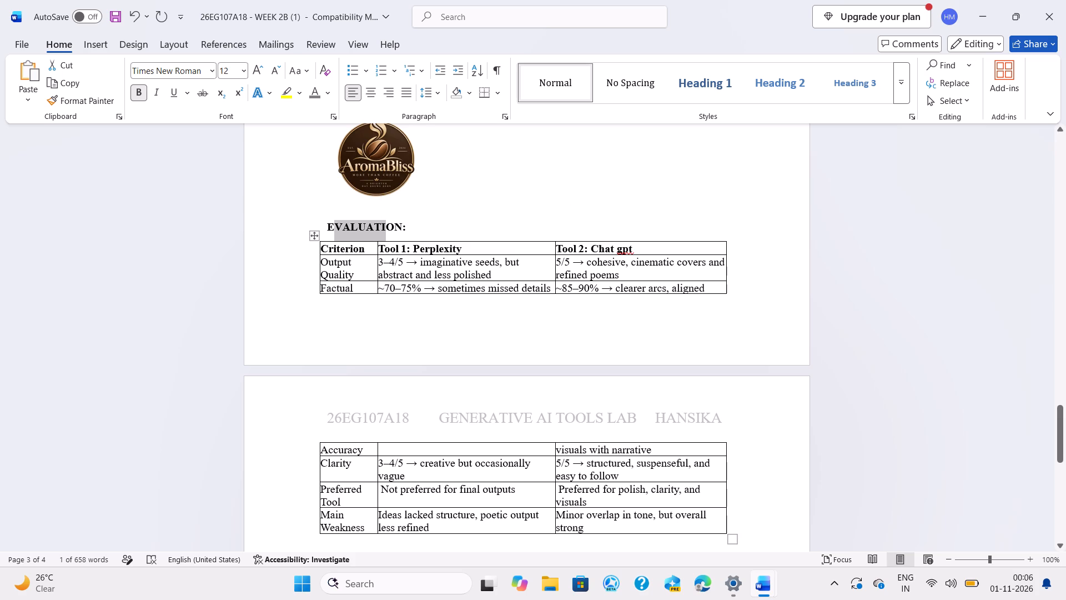
pyautogui.click(421, 194)
pyautogui.moveTo(325, 228); pyautogui.dragTo(414, 228)
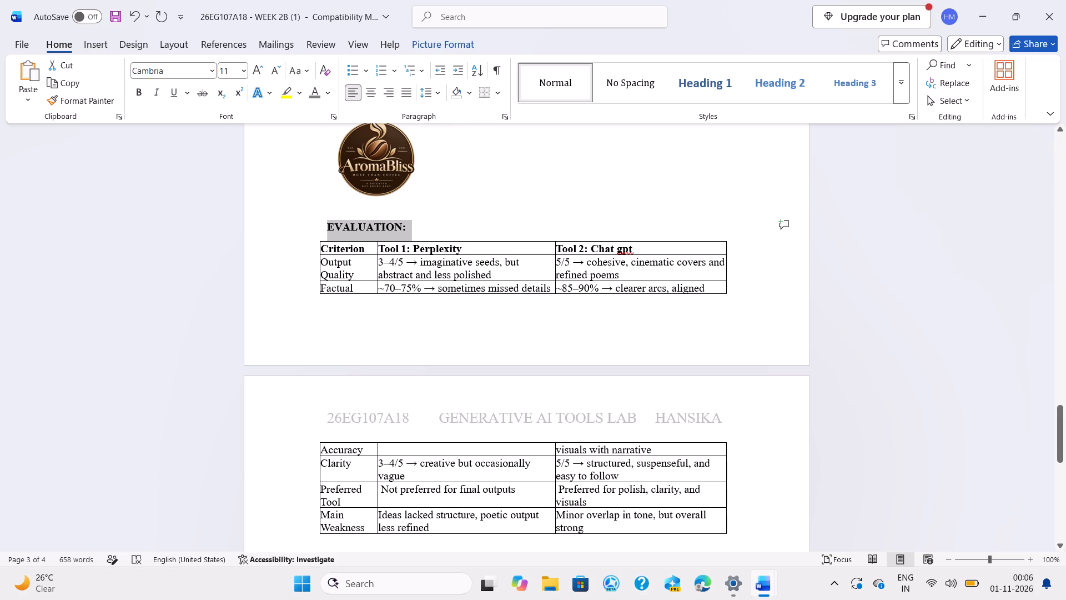
pyautogui.click(522, 184)
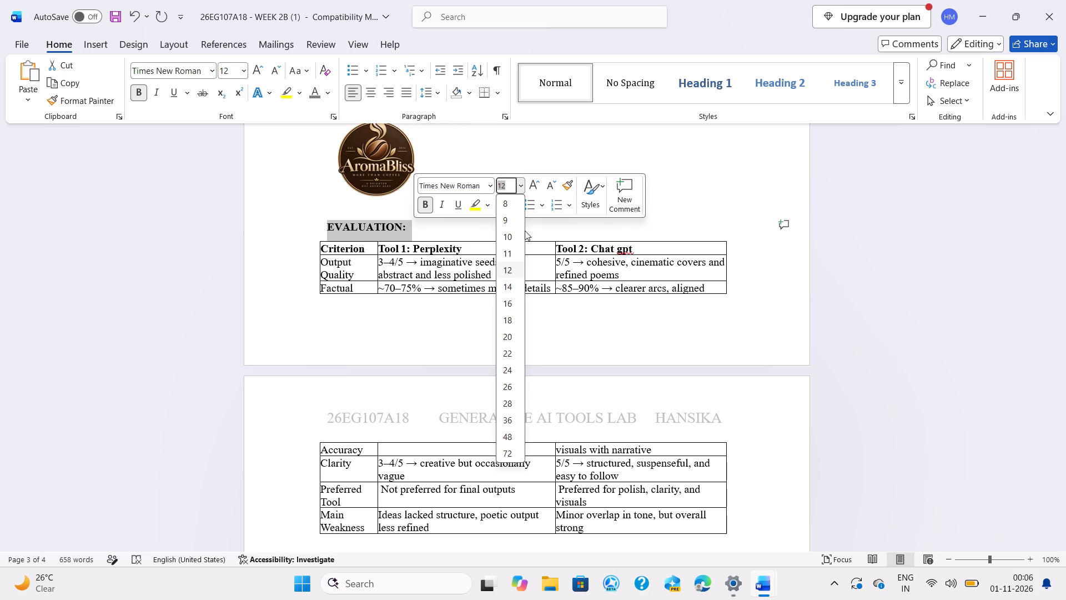
pyautogui.click(512, 286)
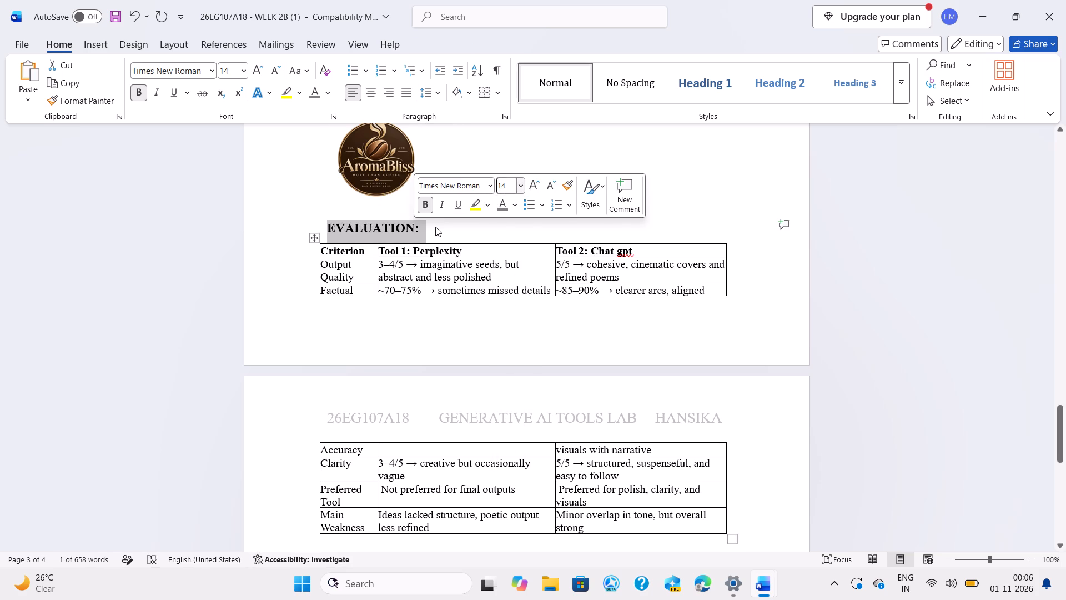
# Insert two blank lines after the EVALUATION heading to push the comparison table onto the following page.
pyautogui.click(434, 223)
pyautogui.press('Return')
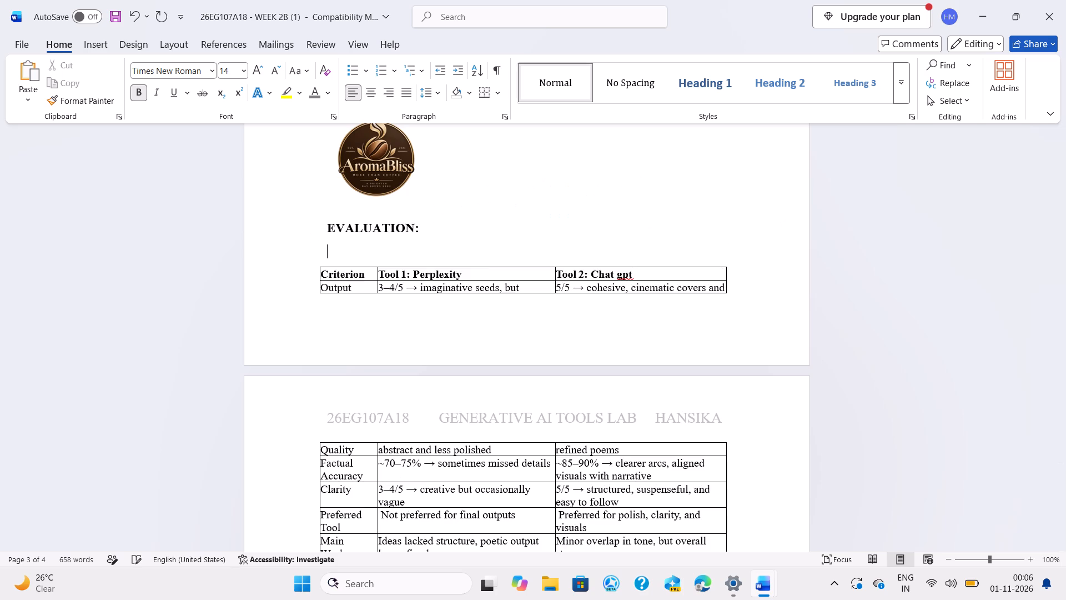
pyautogui.press('Return')
# Add a page footer reading ANURAG UNIVERSITY and AIML DEPARTMENT, with a gap between the two.
pyautogui.scroll(-3, 434, 223)
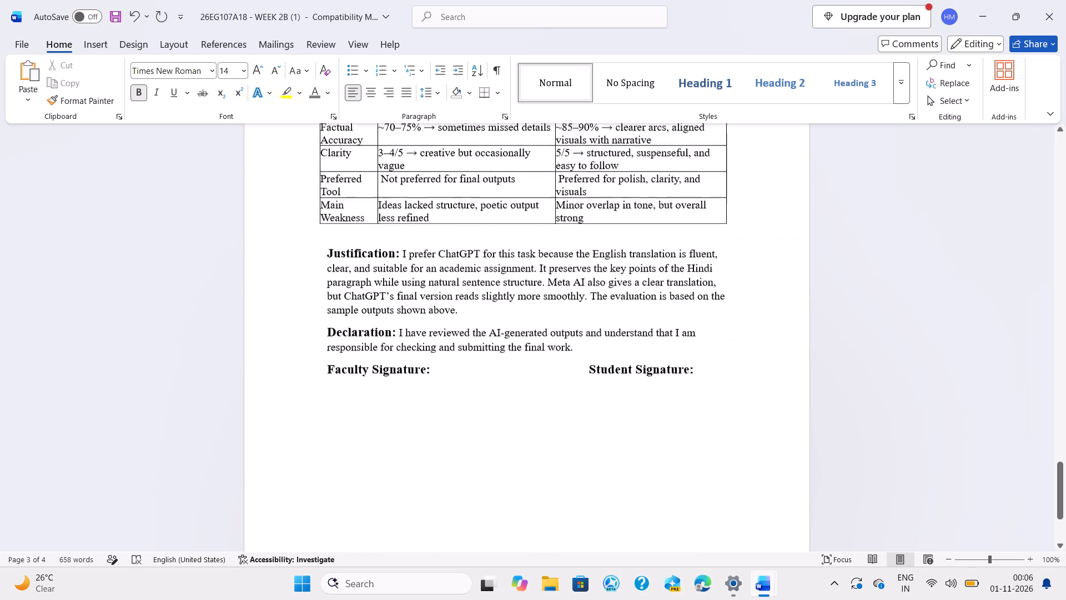
pyautogui.scroll(-4, 434, 223)
pyautogui.doubleClick(421, 509)
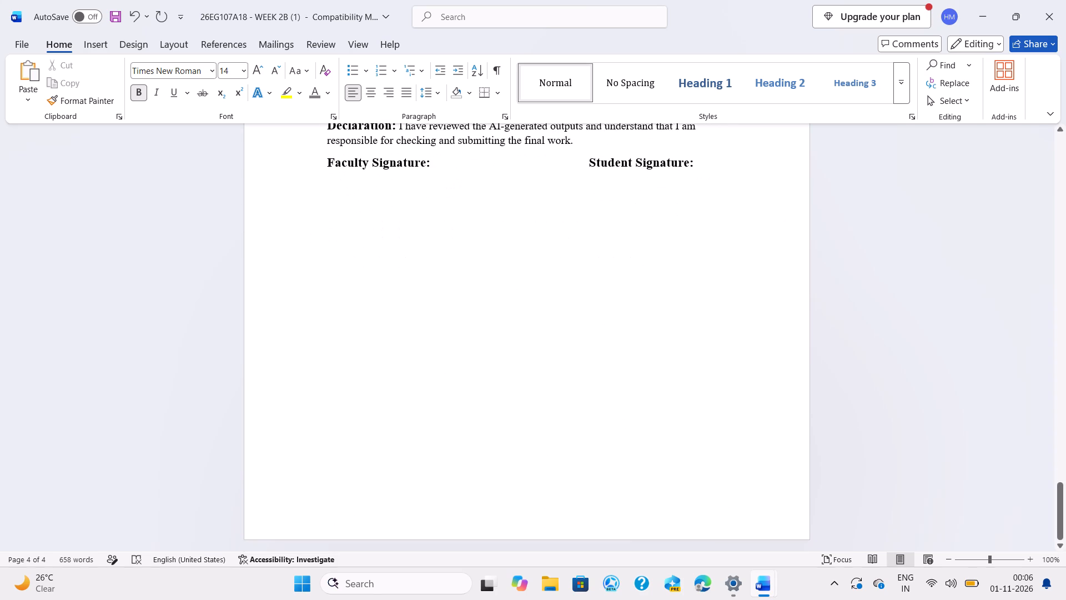
pyautogui.write('ANURA')
pyautogui.write('G UN')
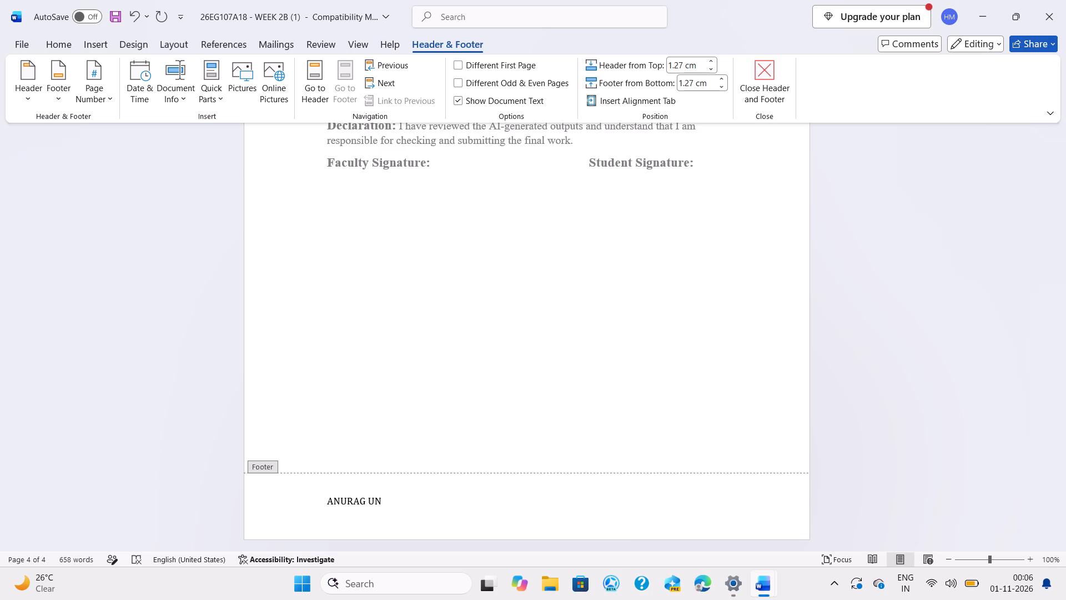
pyautogui.write('IVERSITY')
pyautogui.press('space')
pyautogui.write('AIML DEPARTMENT')
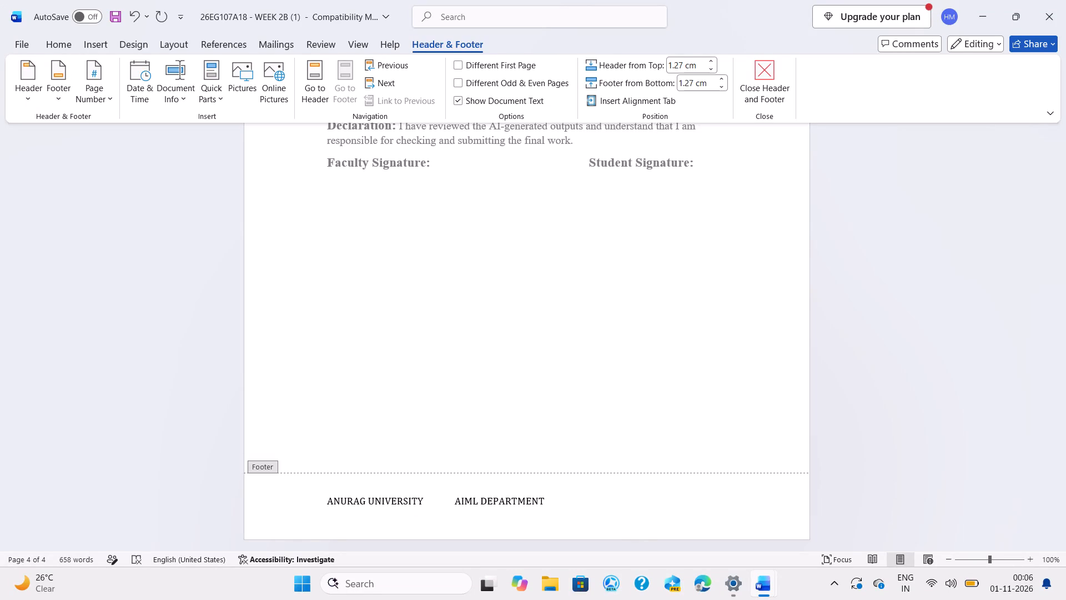
# Format the footer text as 16-point Times New Roman in dark grey.
pyautogui.moveTo(326, 501); pyautogui.dragTo(594, 497)
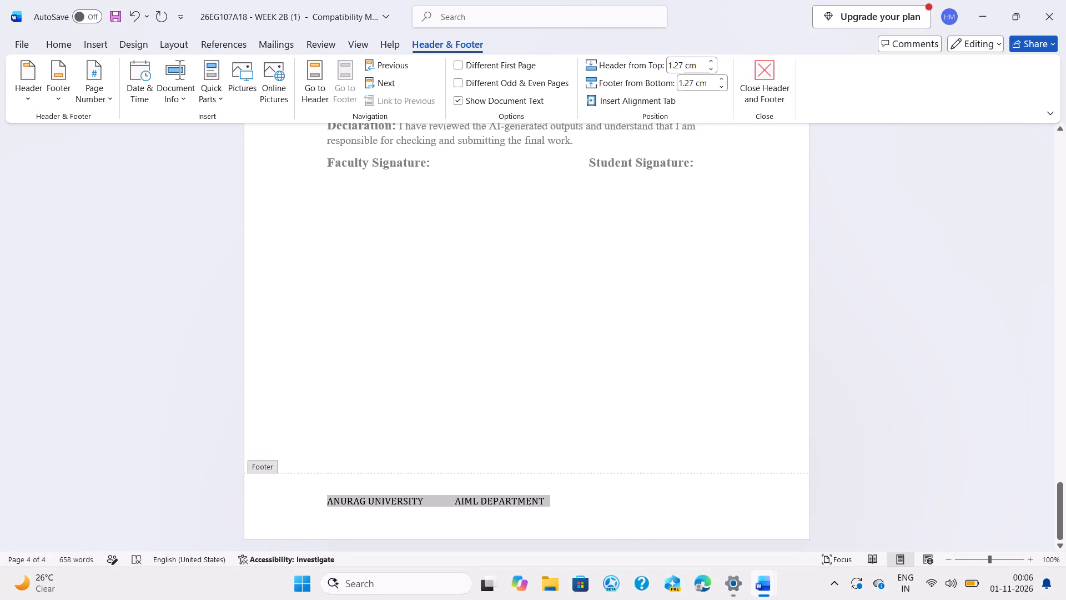
pyautogui.click(701, 452)
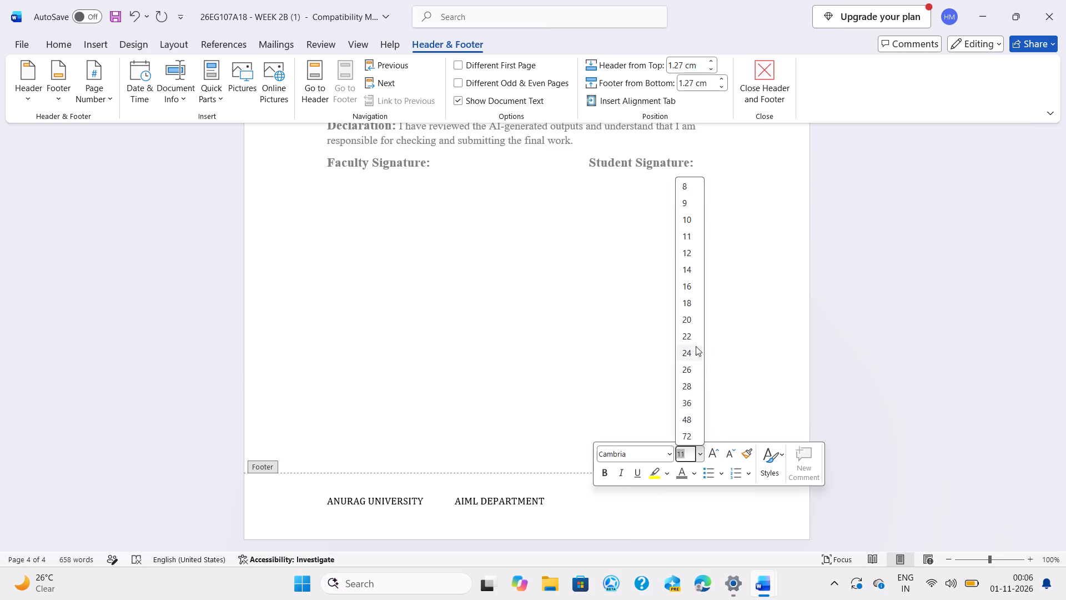
pyautogui.click(695, 291)
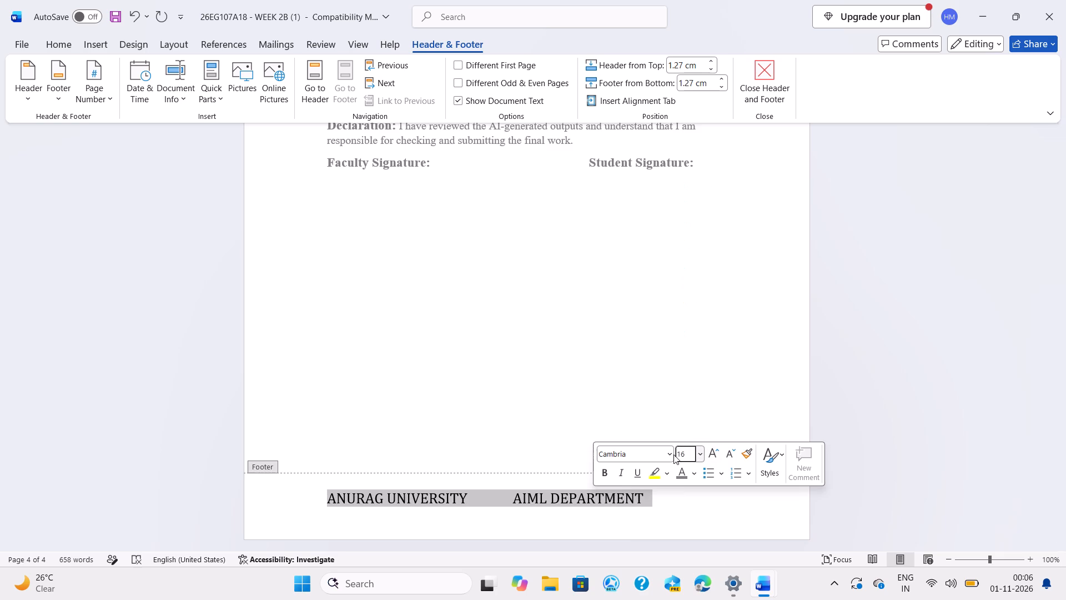
pyautogui.click(672, 454)
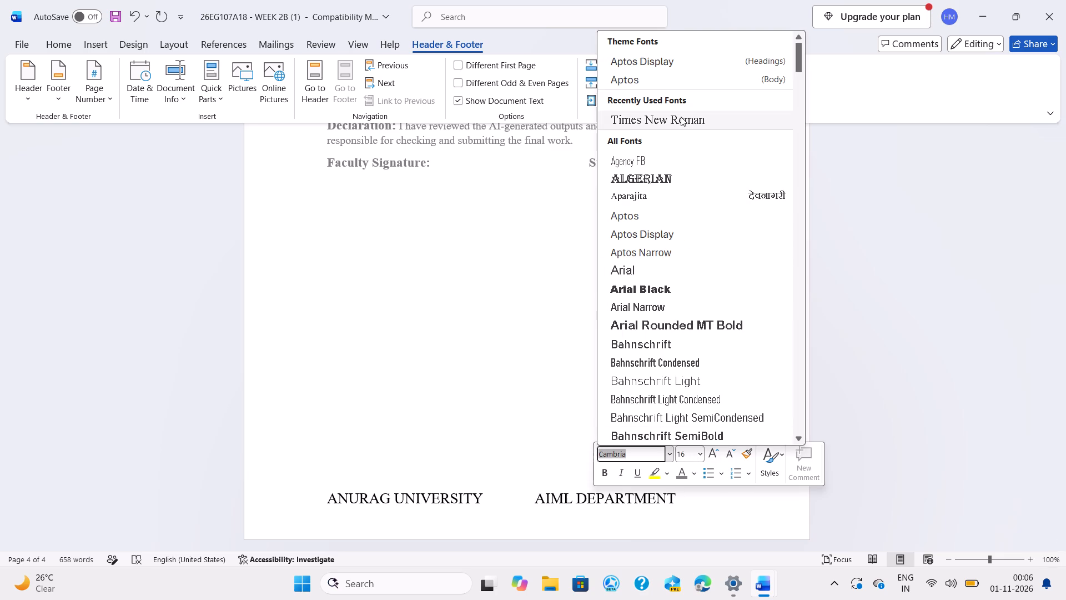
pyautogui.click(681, 117)
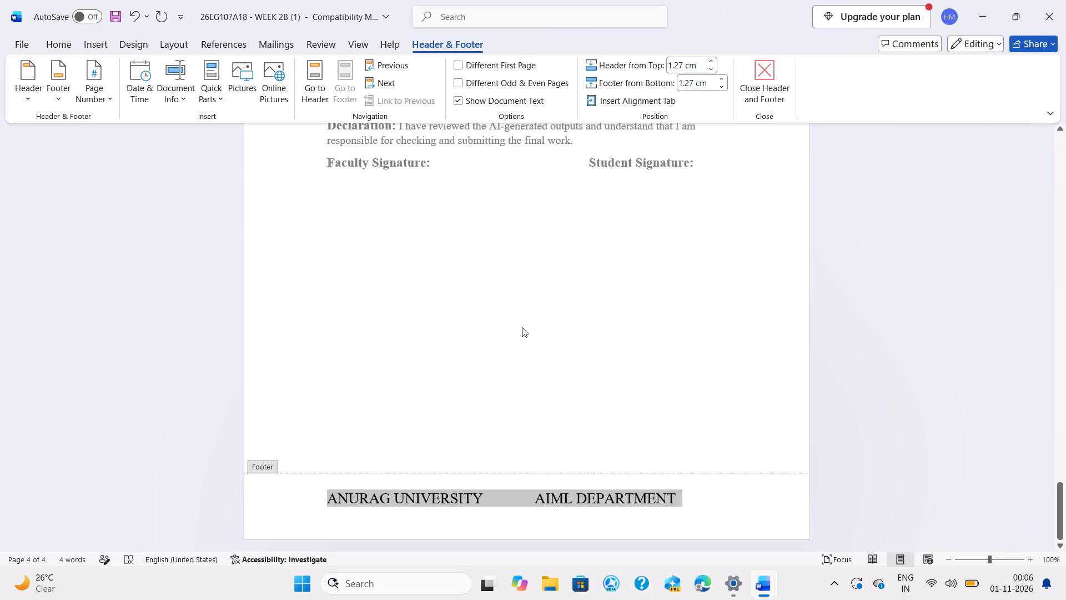
pyautogui.click(63, 44)
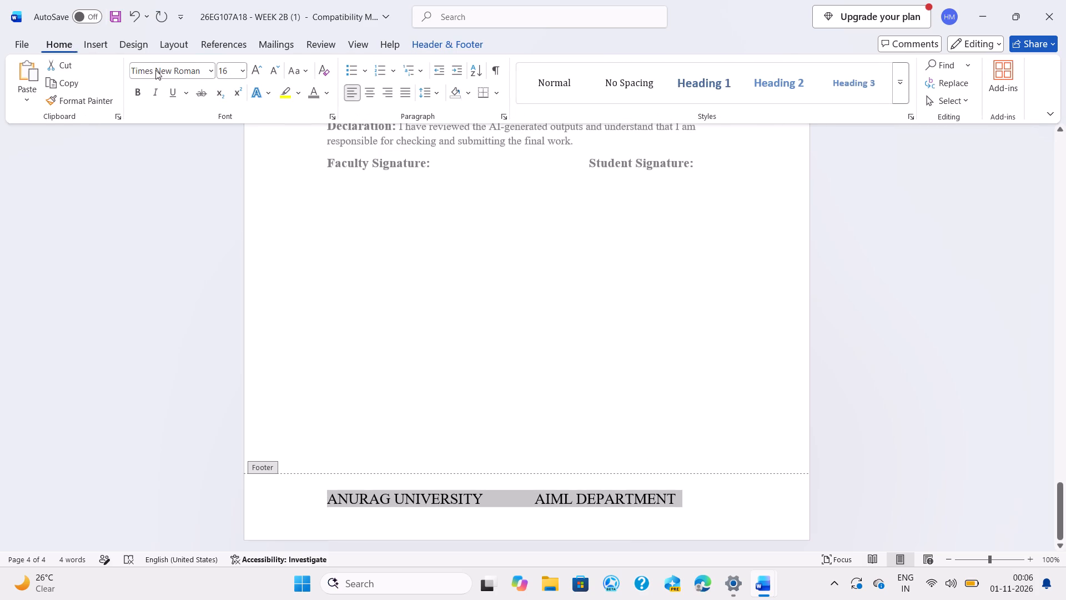
pyautogui.click(329, 93)
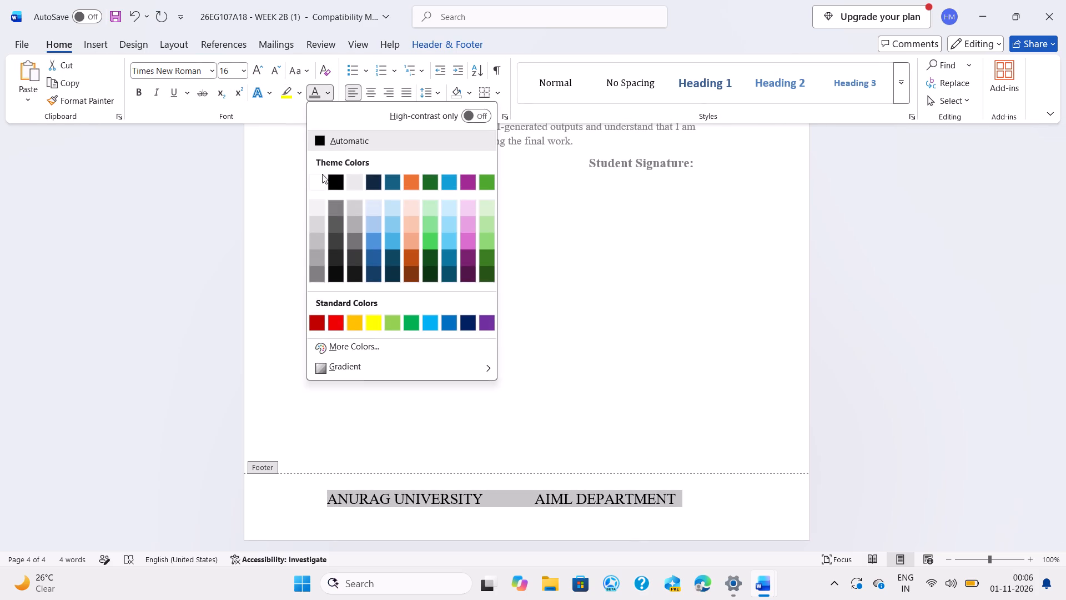
pyautogui.click(314, 276)
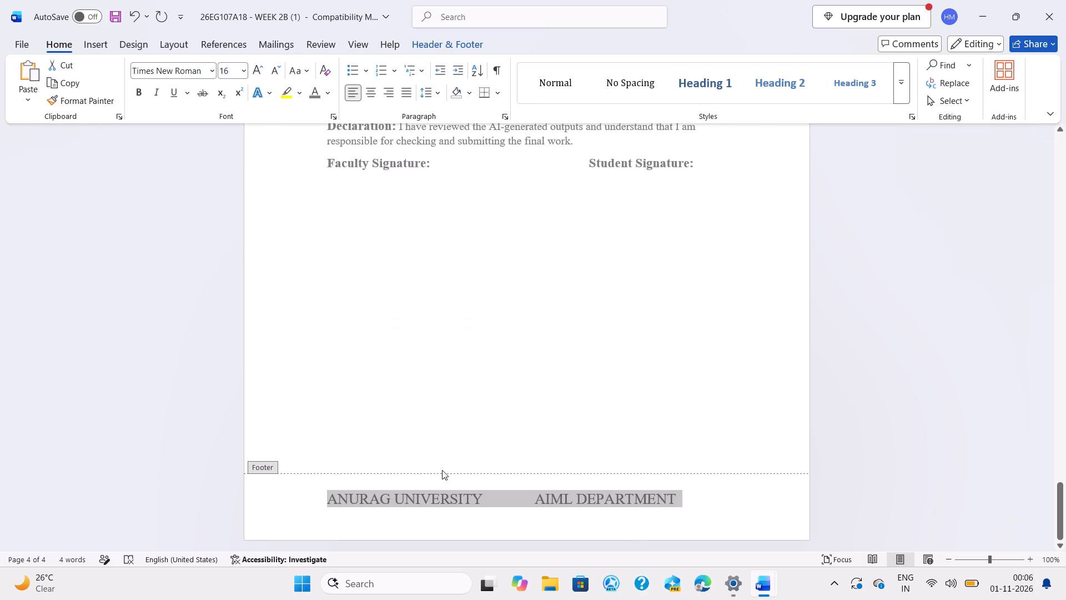
# Widen the gap between ANURAG UNIVERSITY and AIML DEPARTMENT with spaces, keeping the footer on one line, and return to the body text.
pyautogui.click(500, 501)
pyautogui.press('space')
pyautogui.press('space')
pyautogui.press('space')
pyautogui.press('space')
pyautogui.press('space')
pyautogui.press('space')
pyautogui.press('space')
pyautogui.press('space')
pyautogui.press('space')
pyautogui.press('space')
pyautogui.press('space')
pyautogui.press('space')
pyautogui.press('space')
pyautogui.press('space')
pyautogui.press('space')
pyautogui.press('space')
pyautogui.press('space')
pyautogui.press('space')
pyautogui.press('space')
pyautogui.press('space')
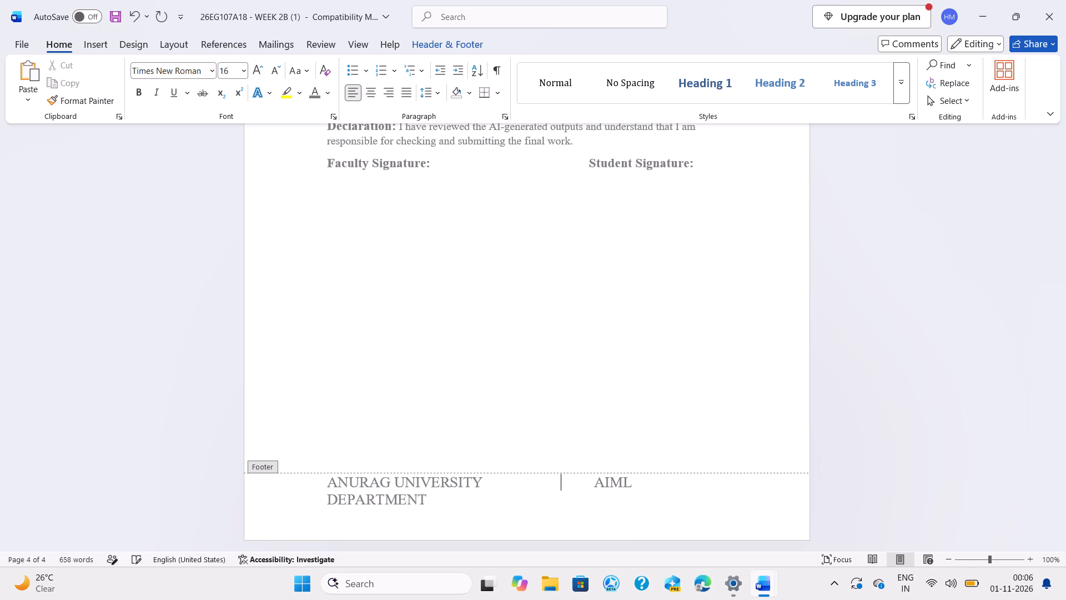
pyautogui.press('BackSpace')
pyautogui.press('BackSpace')
pyautogui.press('BackSpace')
pyautogui.press('BackSpace')
pyautogui.press('BackSpace')
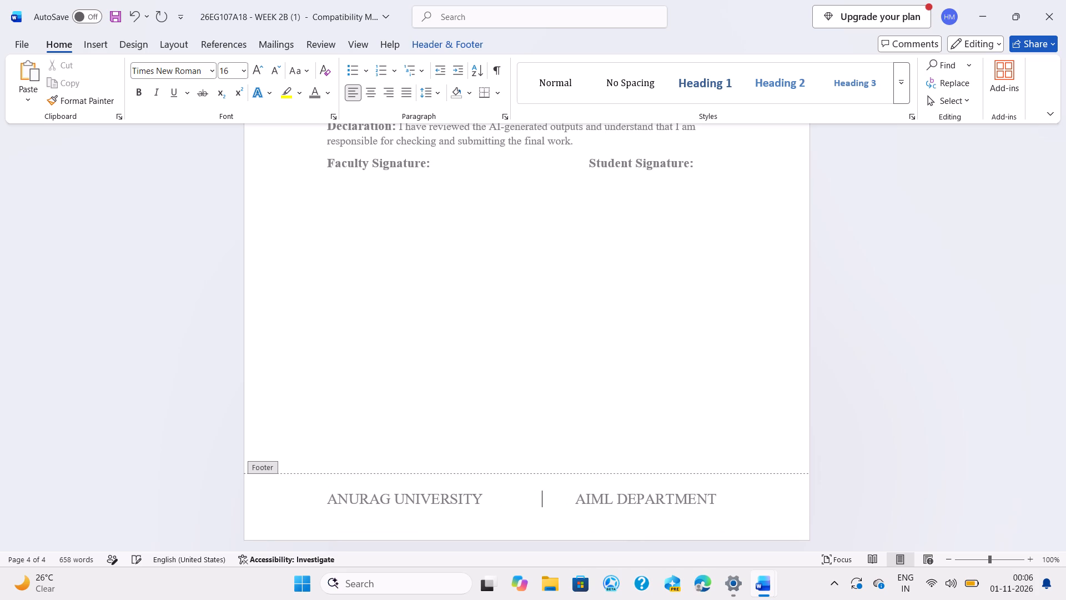
pyautogui.doubleClick(484, 453)
pyautogui.scroll(5, 484, 453)
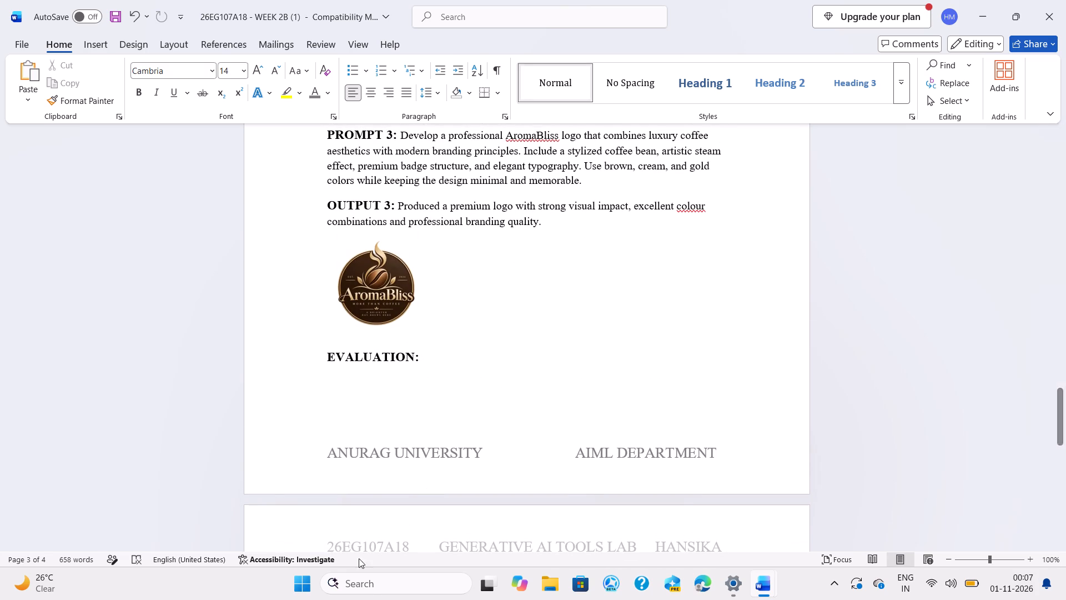
# Recolour the entire page header line in dark grey to match the footer, and return to the body text.
pyautogui.doubleClick(361, 540)
pyautogui.moveTo(361, 540); pyautogui.dragTo(330, 549)
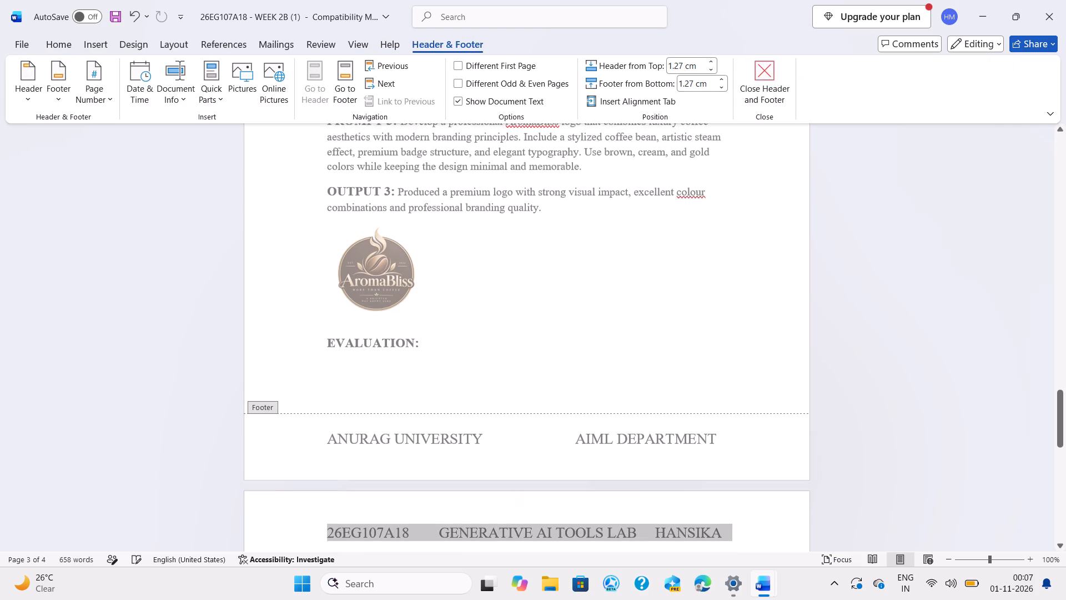
pyautogui.moveTo(330, 549); pyautogui.dragTo(350, 293)
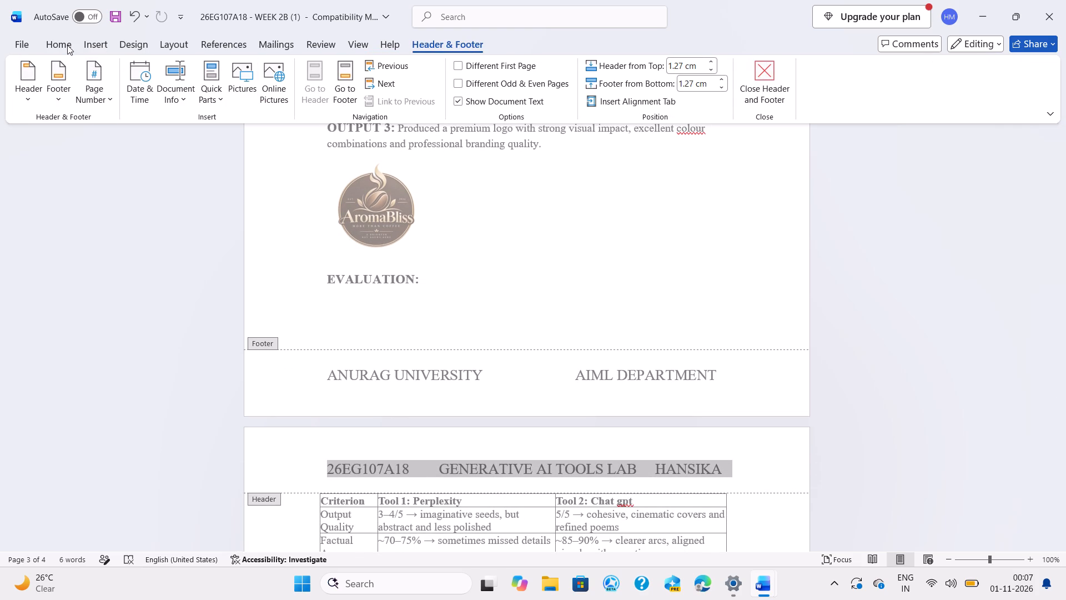
pyautogui.click(66, 44)
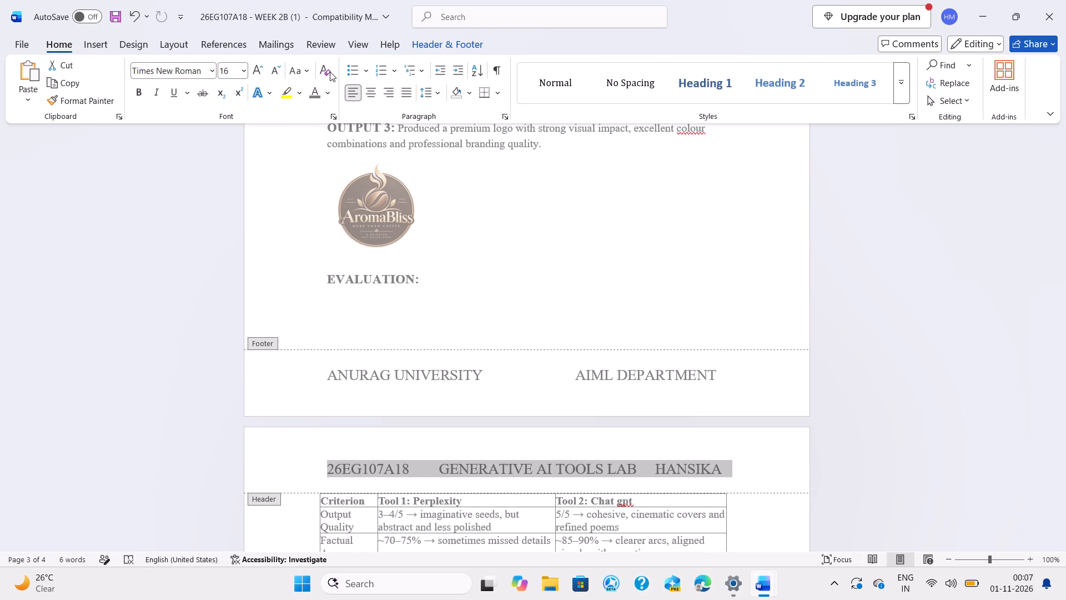
pyautogui.click(331, 93)
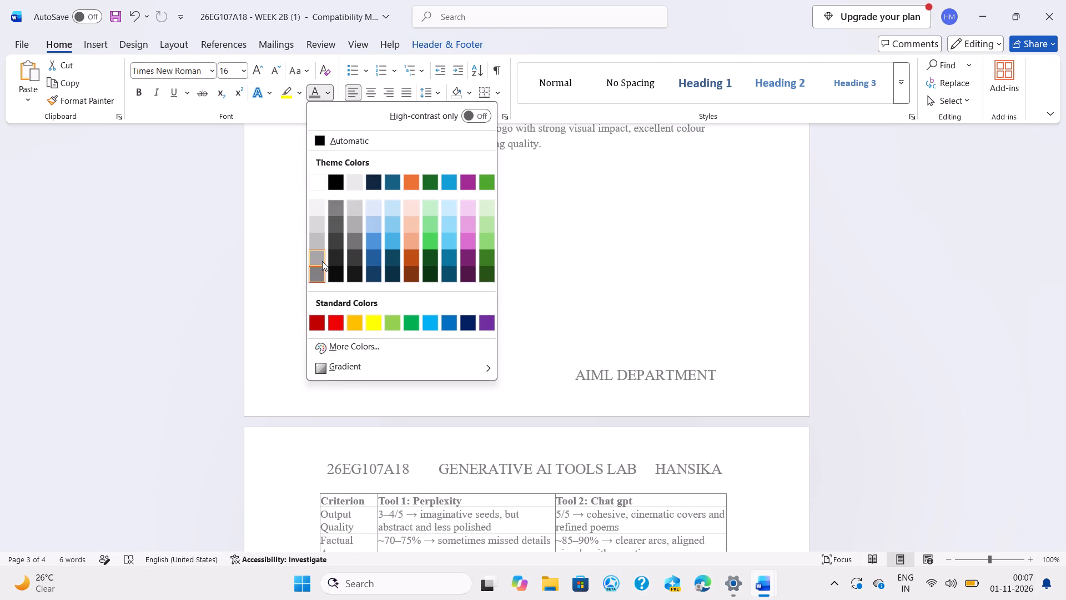
pyautogui.click(314, 273)
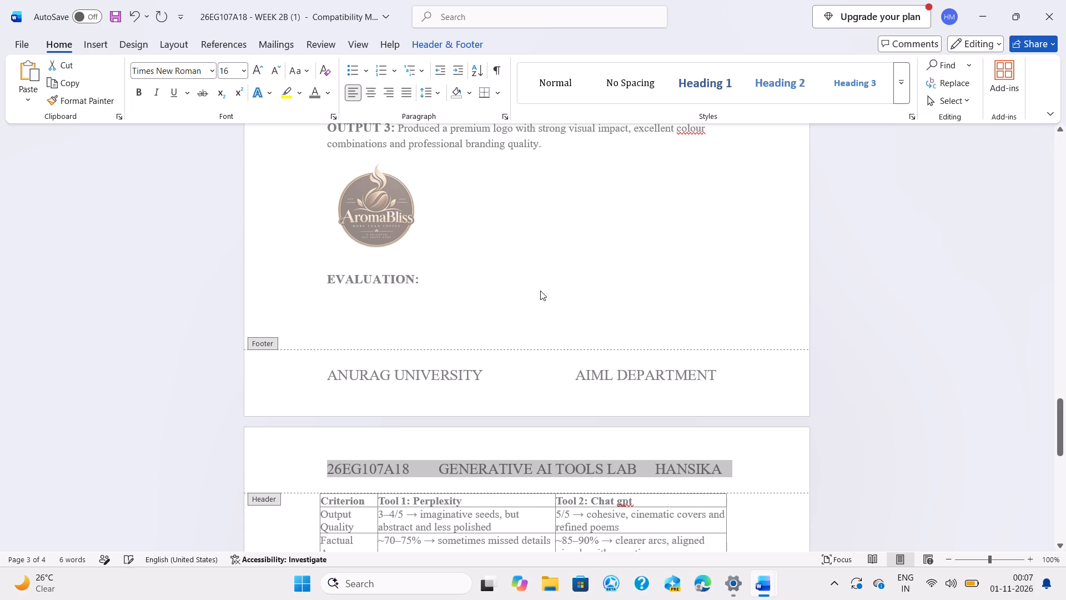
pyautogui.doubleClick(540, 291)
# Add a Box page border with a solid ½ pt line in automatic colour to the whole document.
pyautogui.scroll(9, 540, 291)
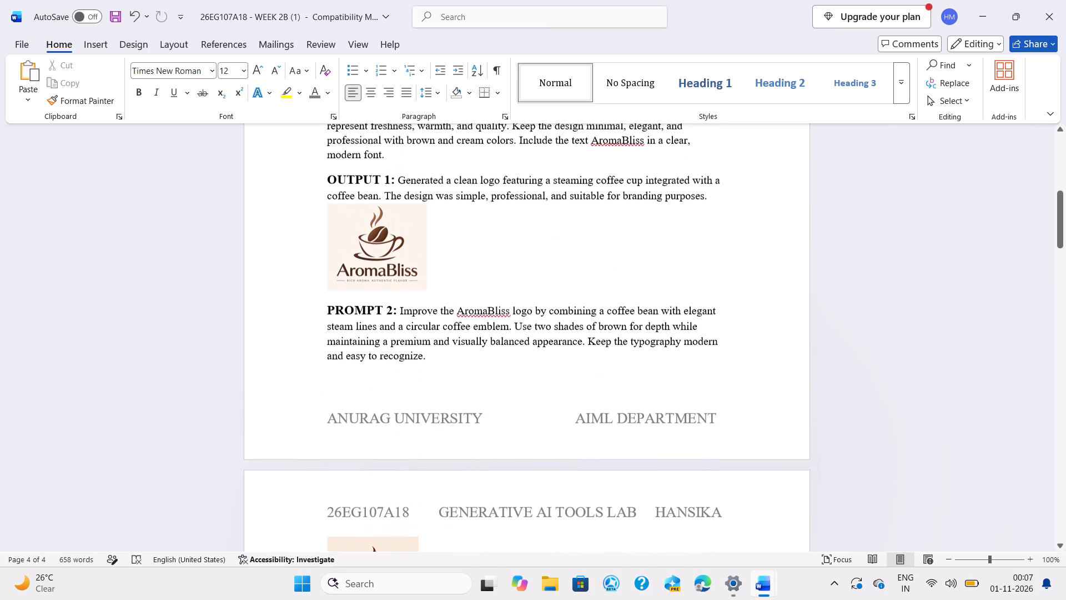
pyautogui.scroll(14, 540, 291)
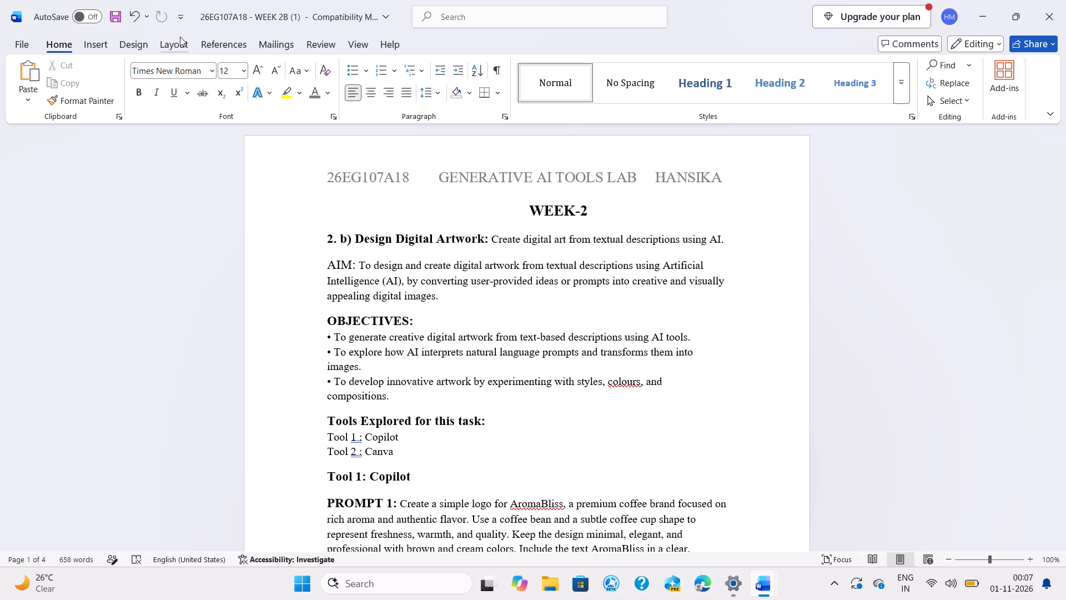
pyautogui.click(137, 44)
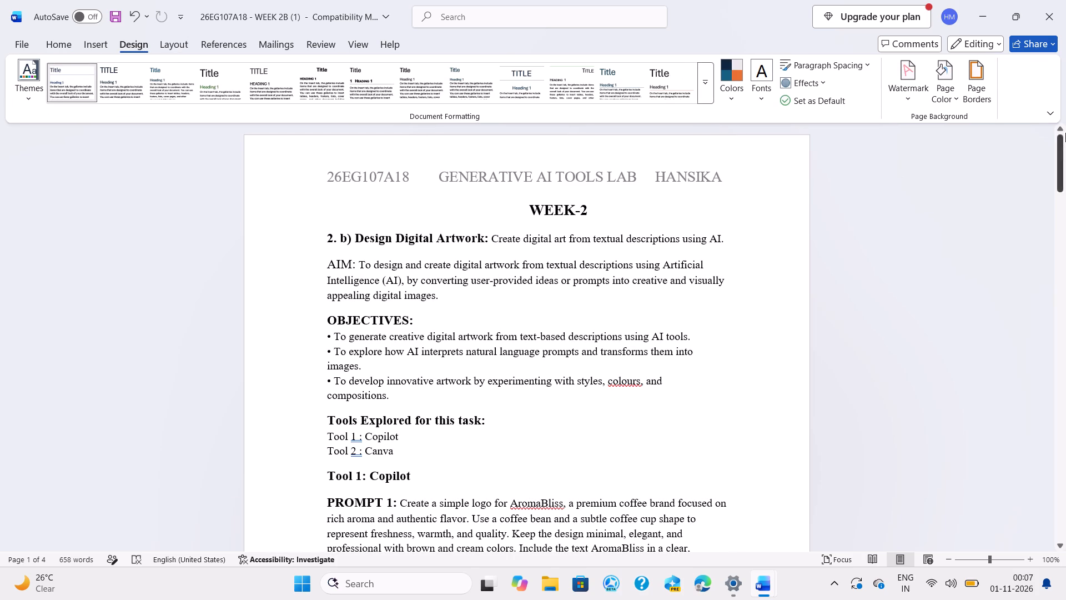
pyautogui.click(986, 89)
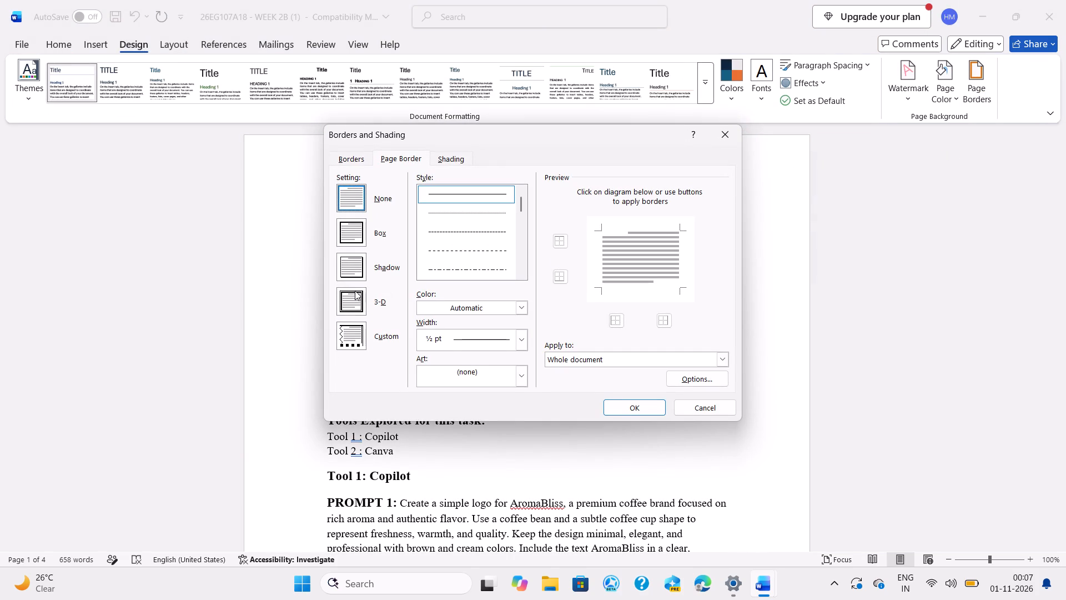
pyautogui.click(353, 230)
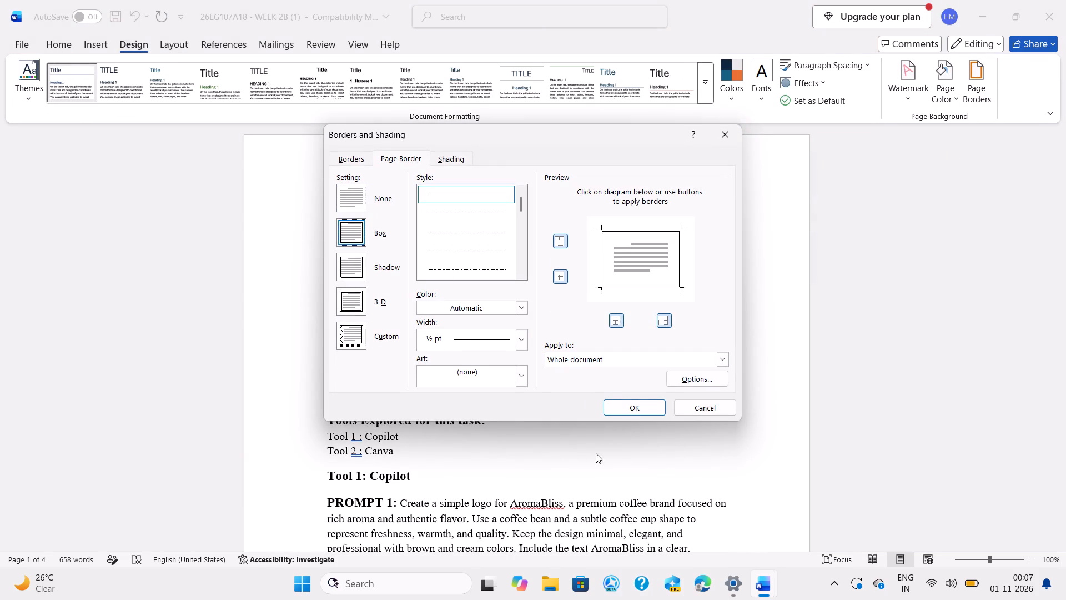
pyautogui.click(630, 411)
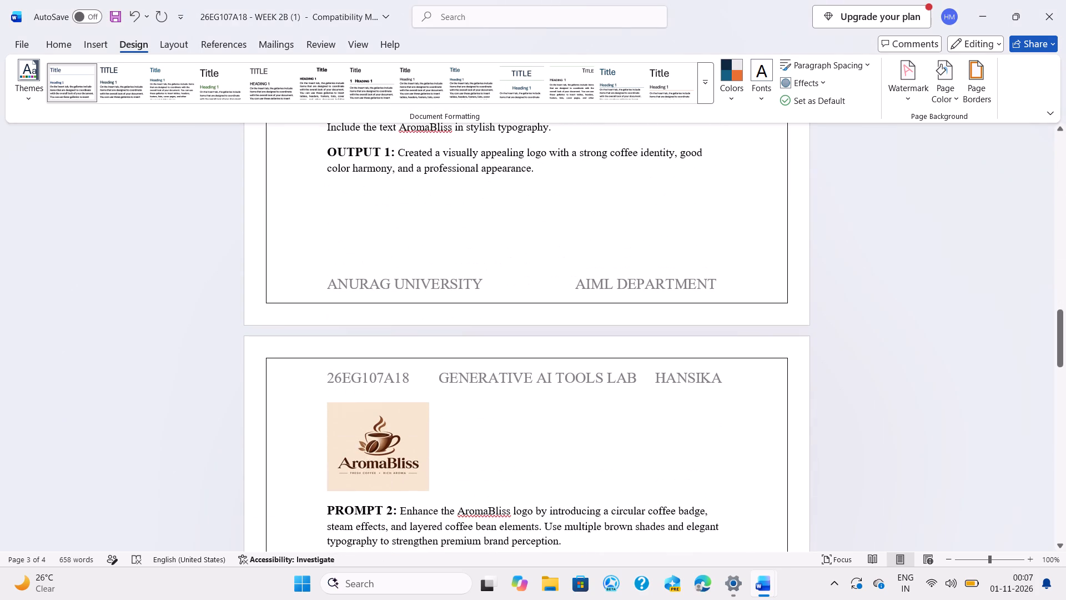
# Delete four spaces in front of the WEEK-2 title on the first page to bring it nearer the centre.
pyautogui.scroll(11, 630, 411)
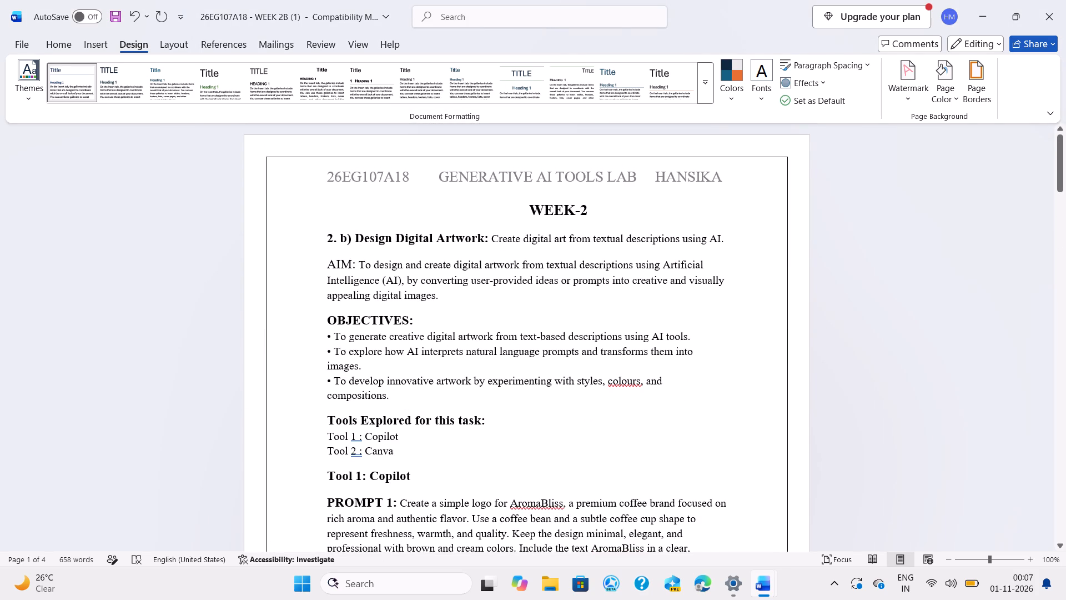
pyautogui.click(524, 214)
pyautogui.press('BackSpace')
pyautogui.press('BackSpace')
pyautogui.press('BackSpace')
pyautogui.press('BackSpace')
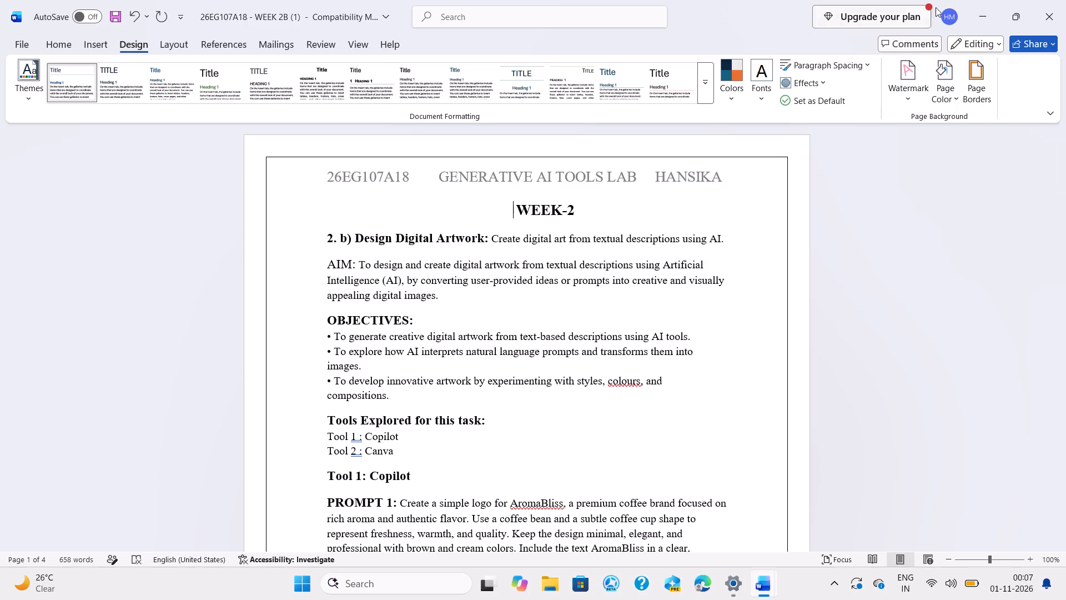
# Turn on AutoSave for the report by uploading a copy to the personal OneDrive.
pyautogui.click(79, 20)
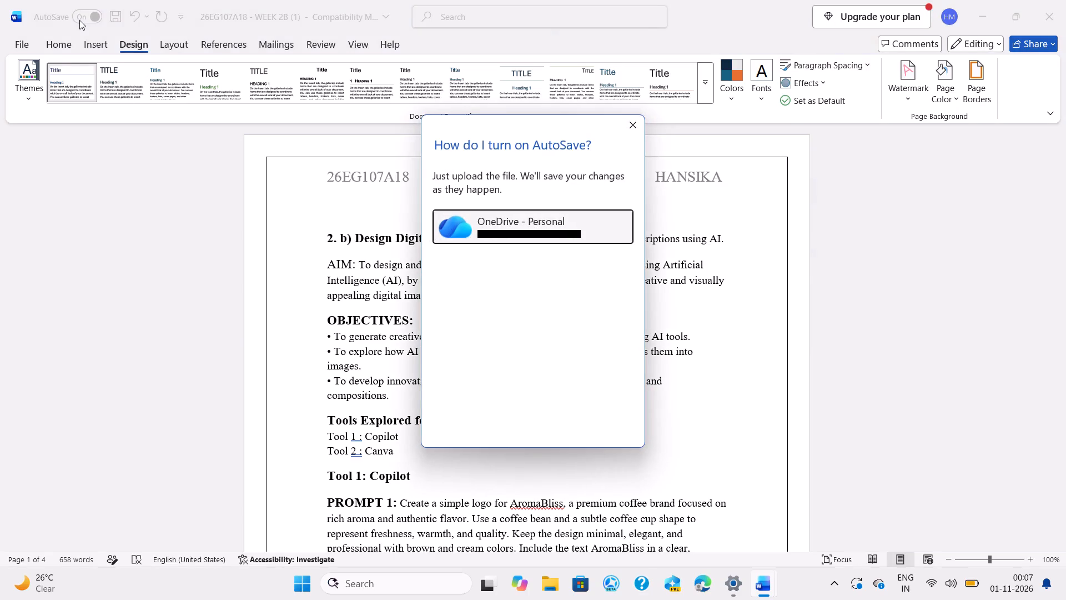
pyautogui.doubleClick(79, 20)
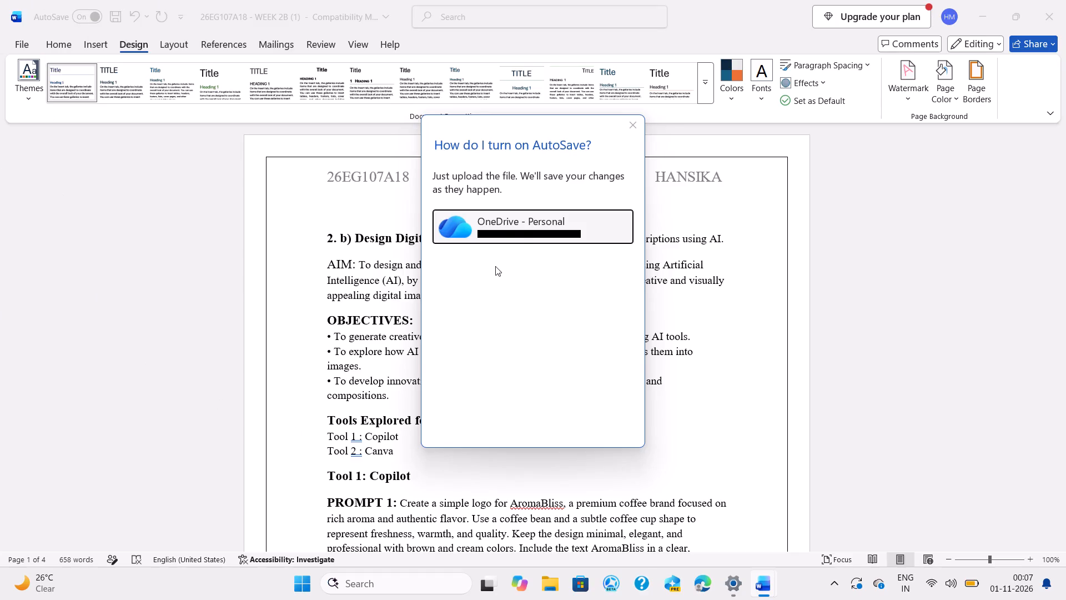
pyautogui.click(519, 230)
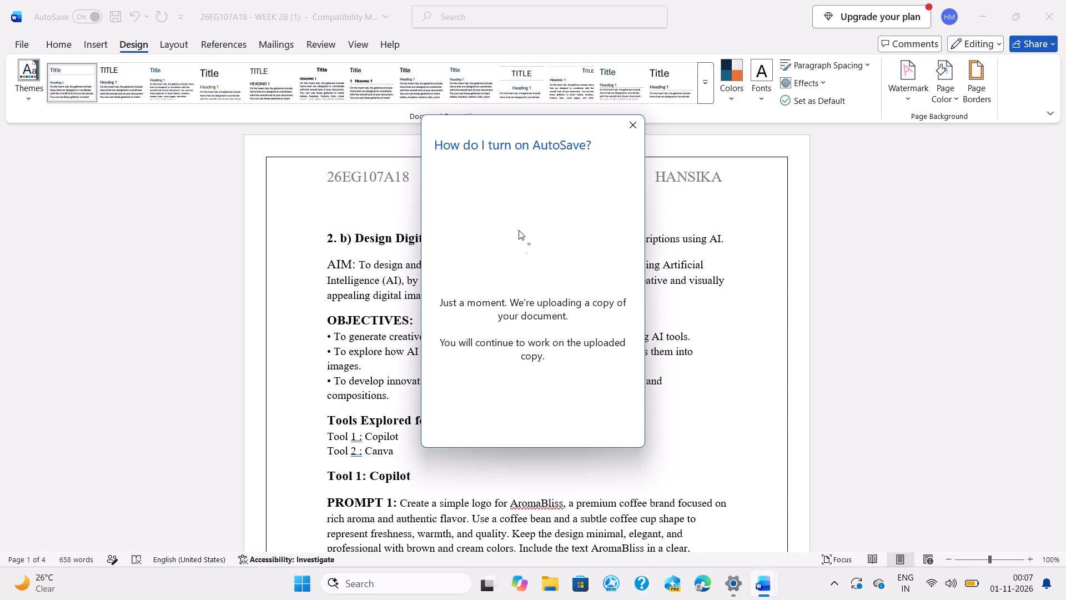
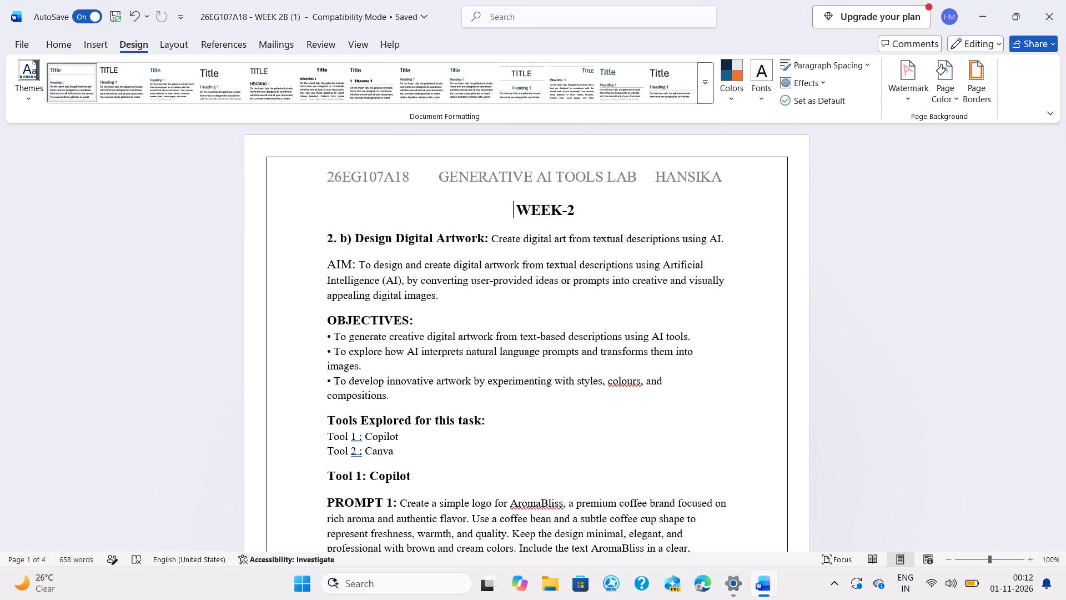
# Request a copyable sharing link for the report saved on OneDrive.
pyautogui.click(1040, 42)
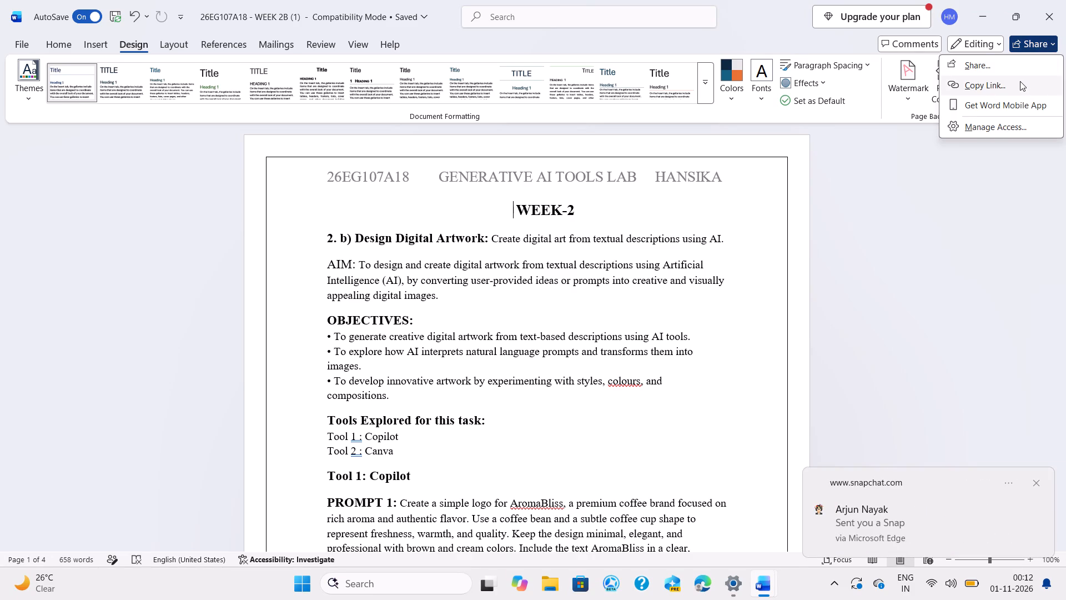
pyautogui.click(1020, 81)
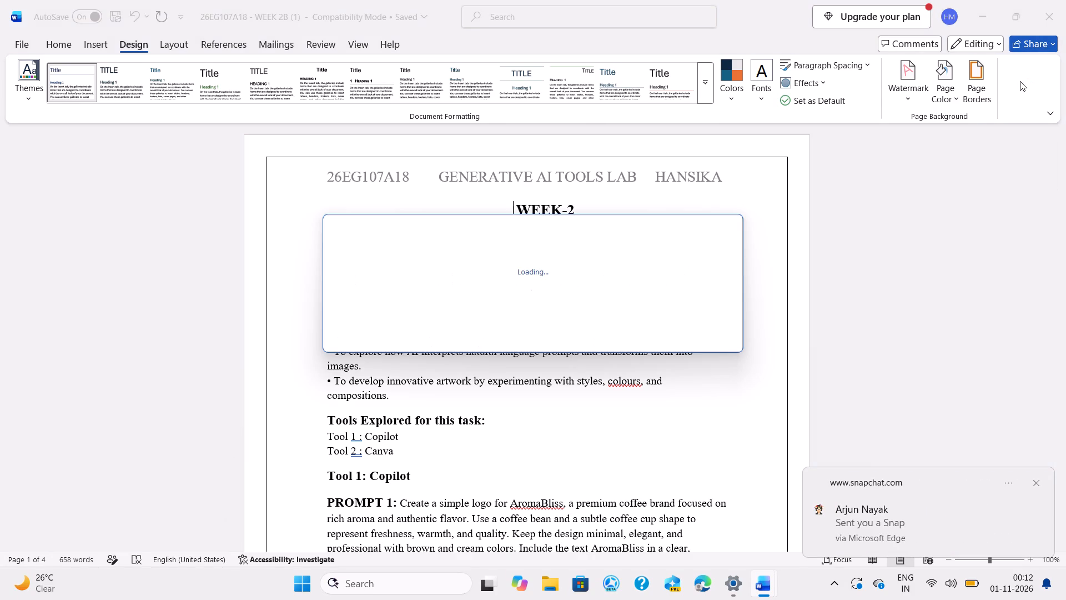
pyautogui.scroll(2, 953, 143)
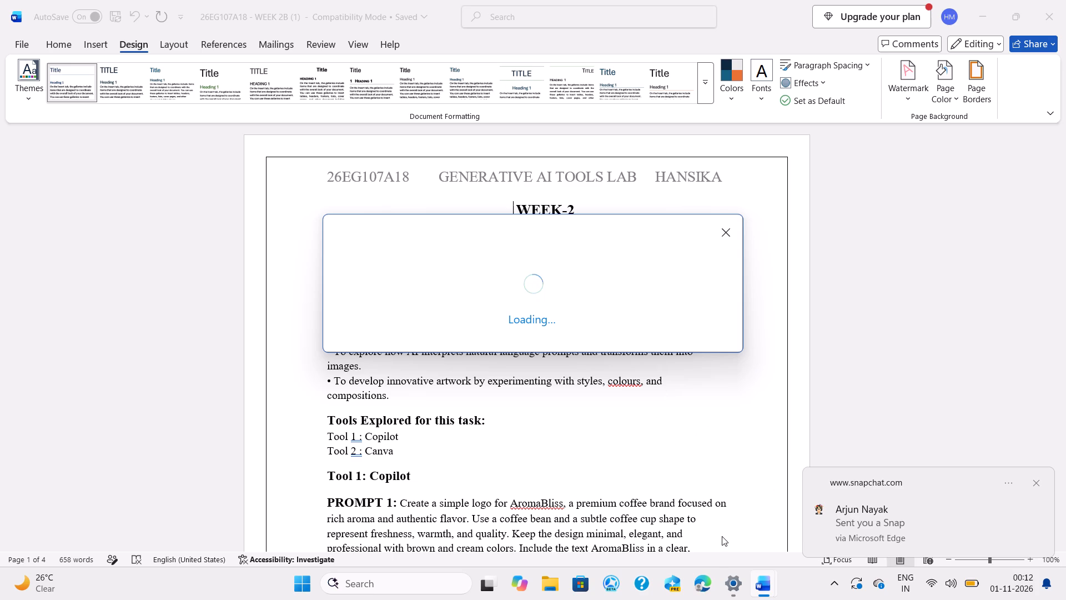
# Bring up the recent Windows searches to open WhatsApp.
pyautogui.click(436, 590)
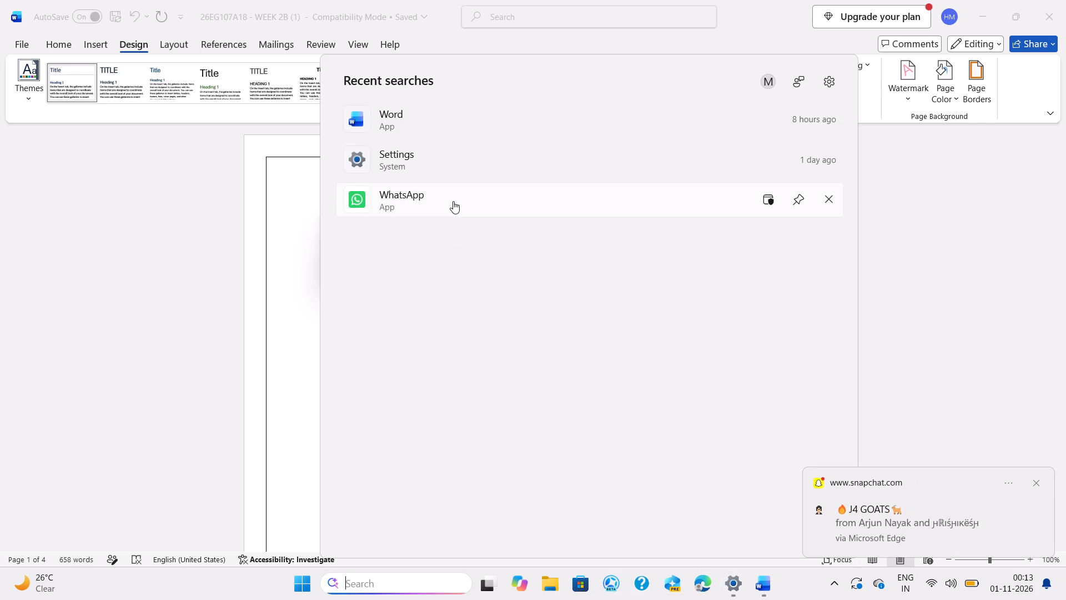
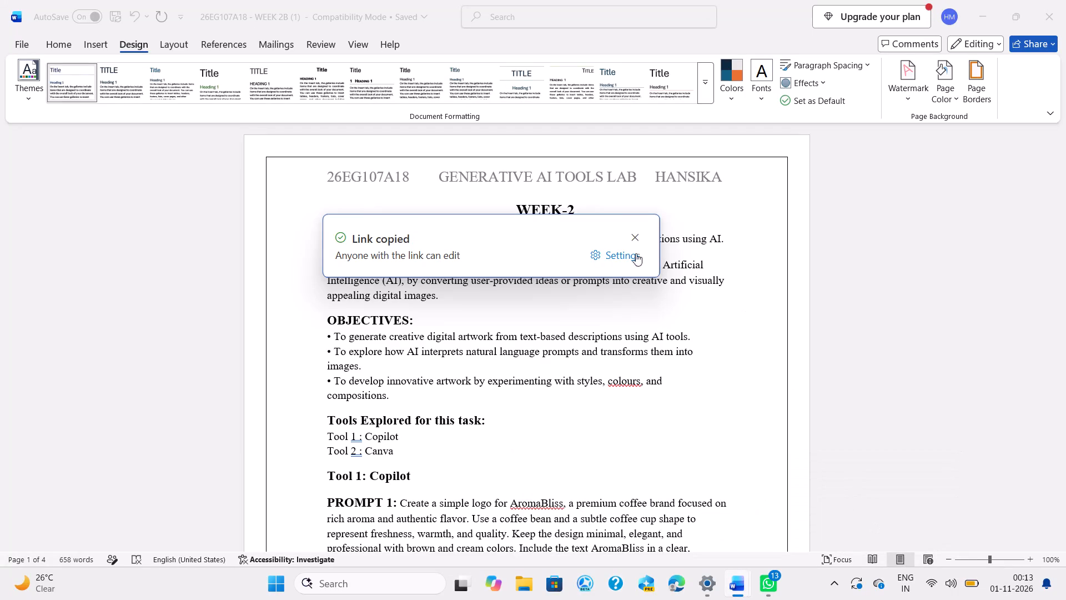
# Dismiss the copied-link notice and return to the report, leaving the sharing settings as they are.
pyautogui.click(631, 234)
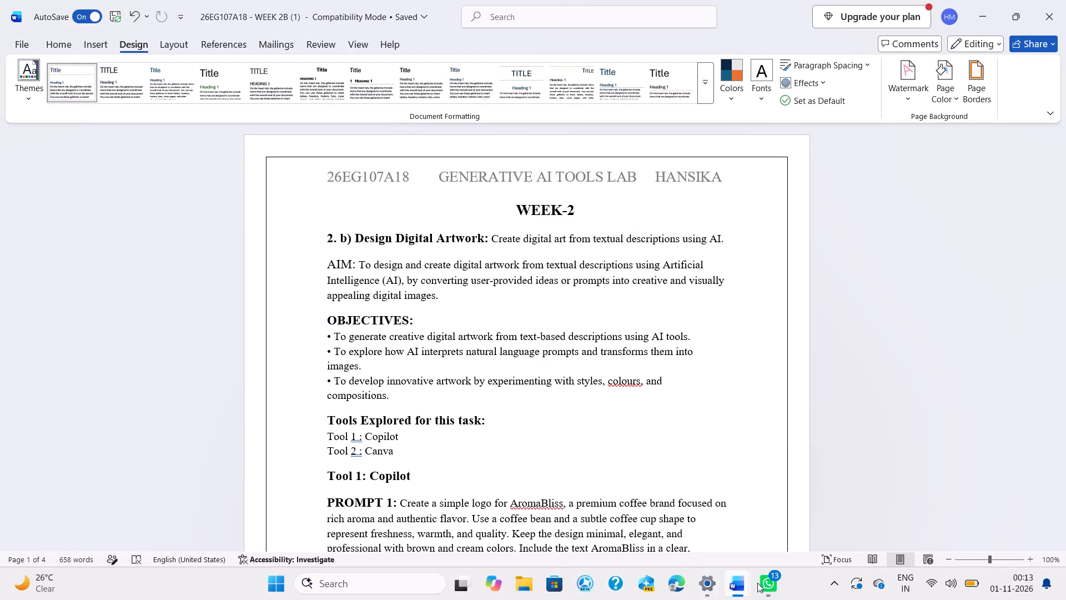
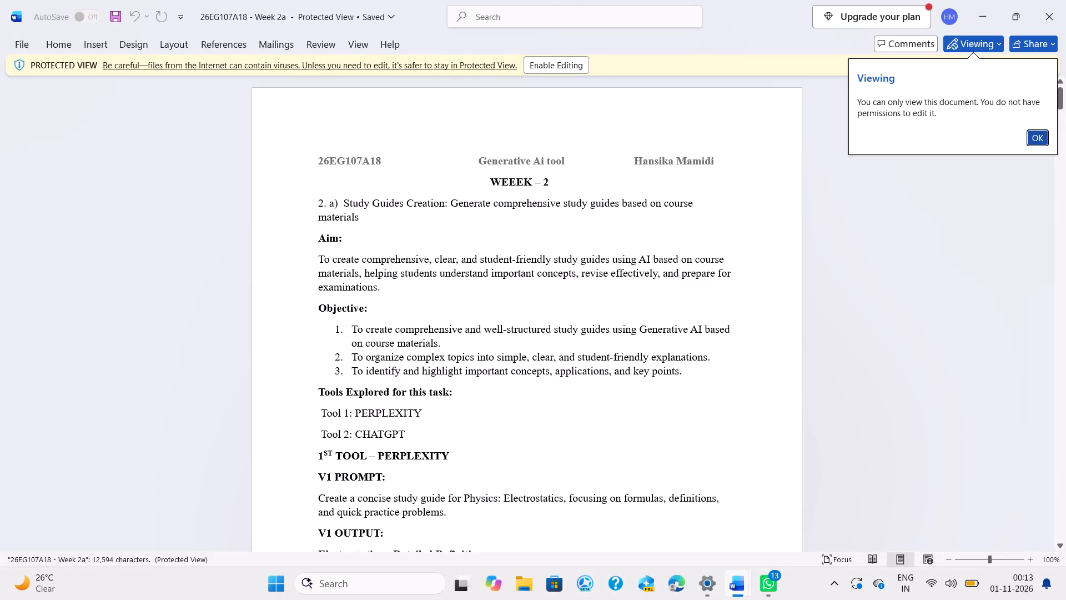
# Enable editing for the Week 2a document open in Protected View.
pyautogui.click(551, 66)
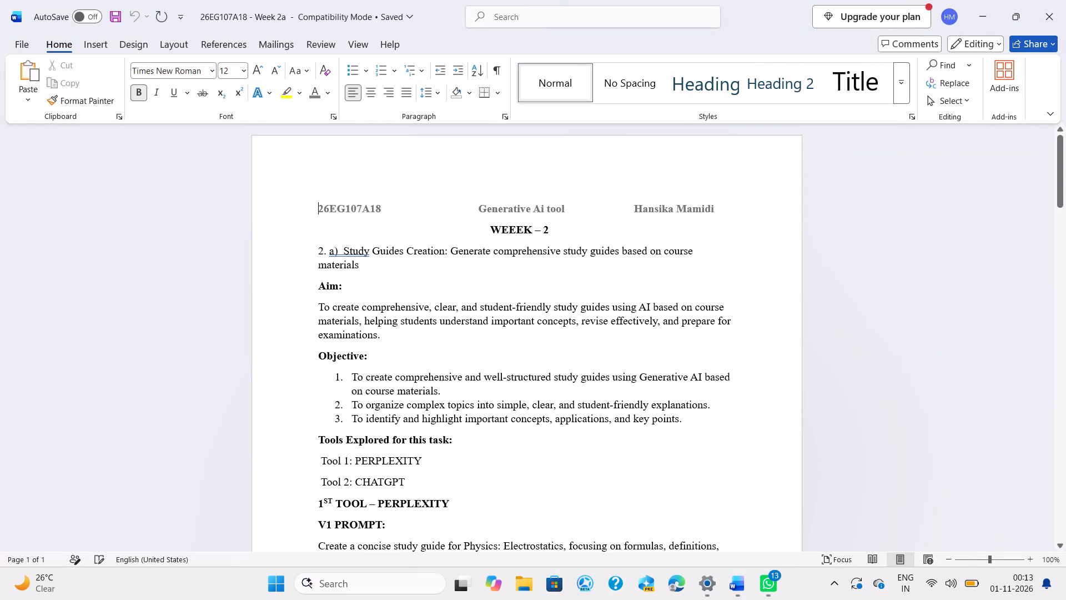
# Select the grey bold line above the WEEEK – 2 title, containing the roll number, Generative Ai tool and student name.
pyautogui.doubleClick(398, 207)
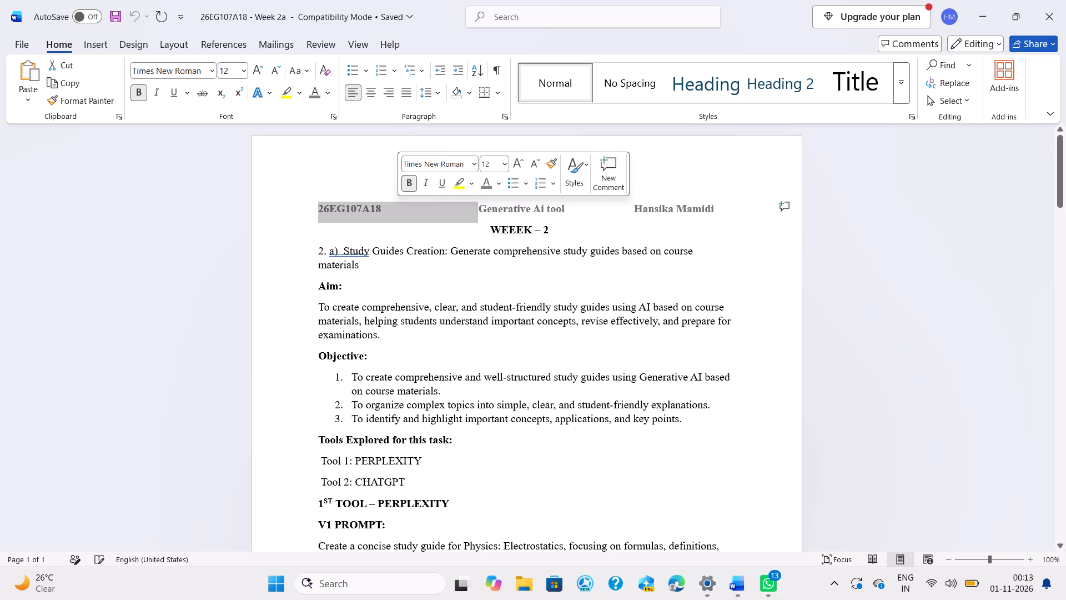
pyautogui.tripleClick(479, 203)
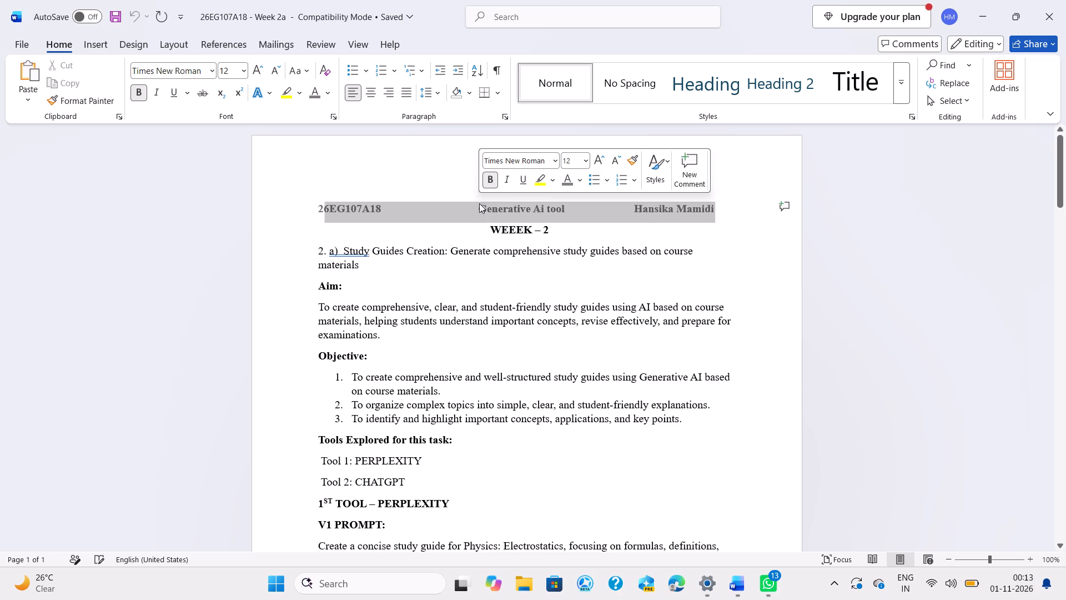
# Delete the body line holding the roll number, course title and student name above the WEEEK – 2 title.
pyautogui.press('BackSpace')
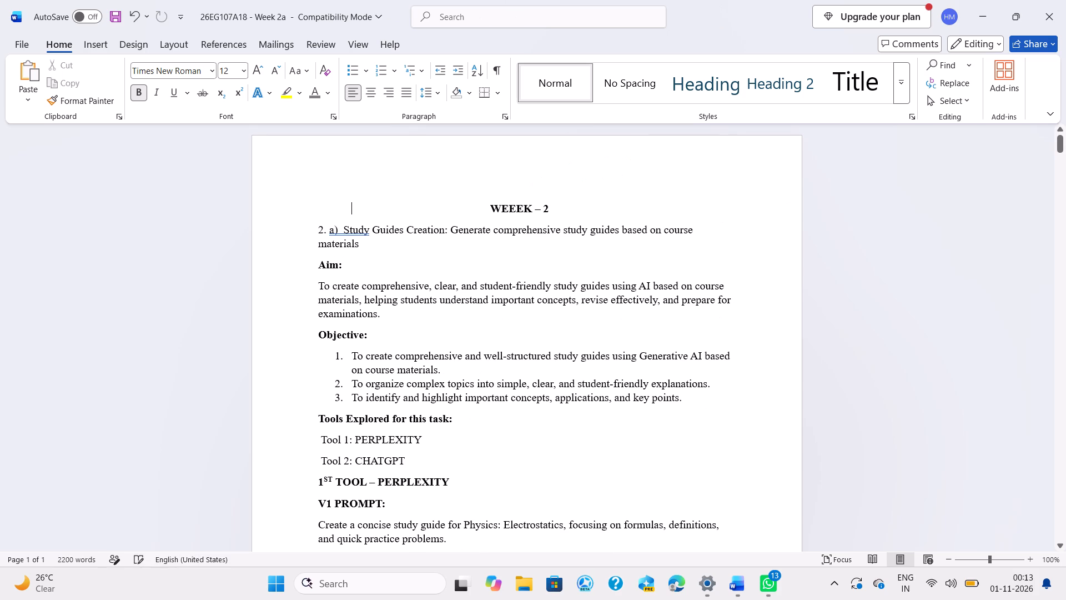
# Enter the student's roll number, GENERATIVE AI TOOLS LAB and the student's first name, spaced apart, in the page header.
pyautogui.tripleClick(500, 174)
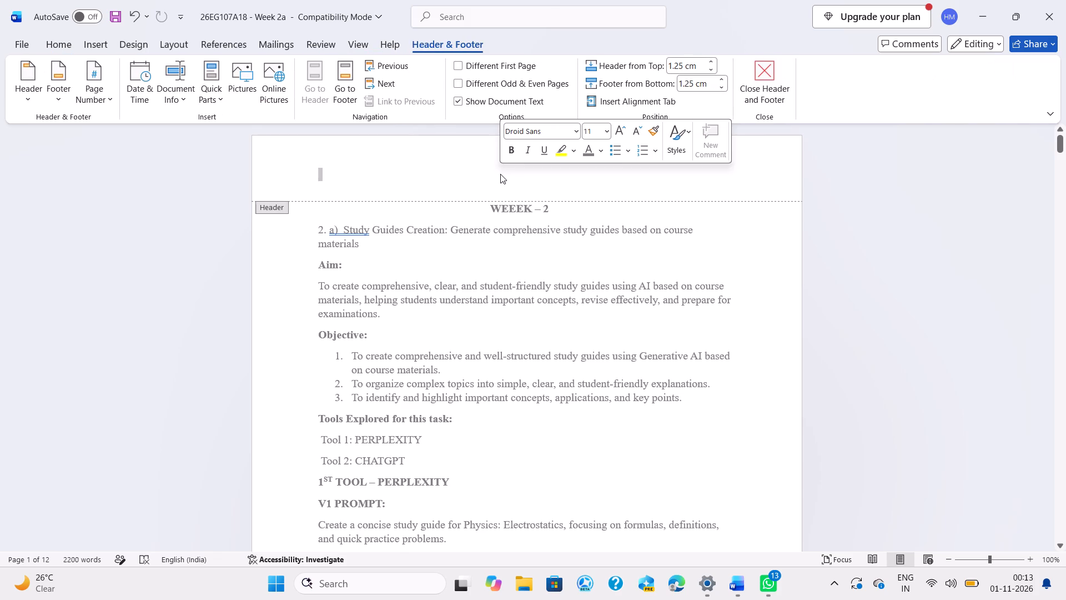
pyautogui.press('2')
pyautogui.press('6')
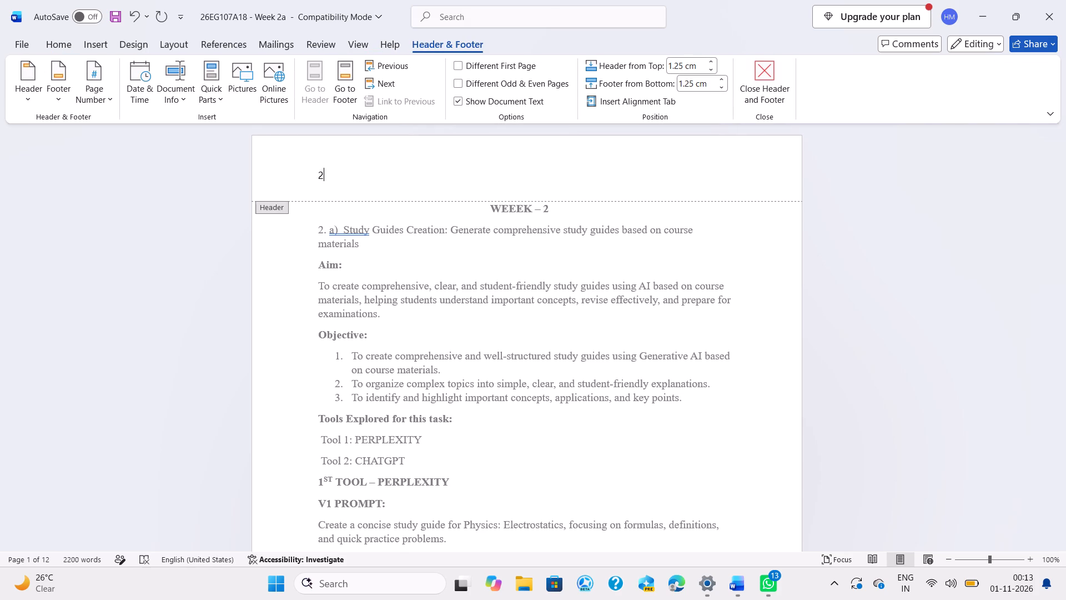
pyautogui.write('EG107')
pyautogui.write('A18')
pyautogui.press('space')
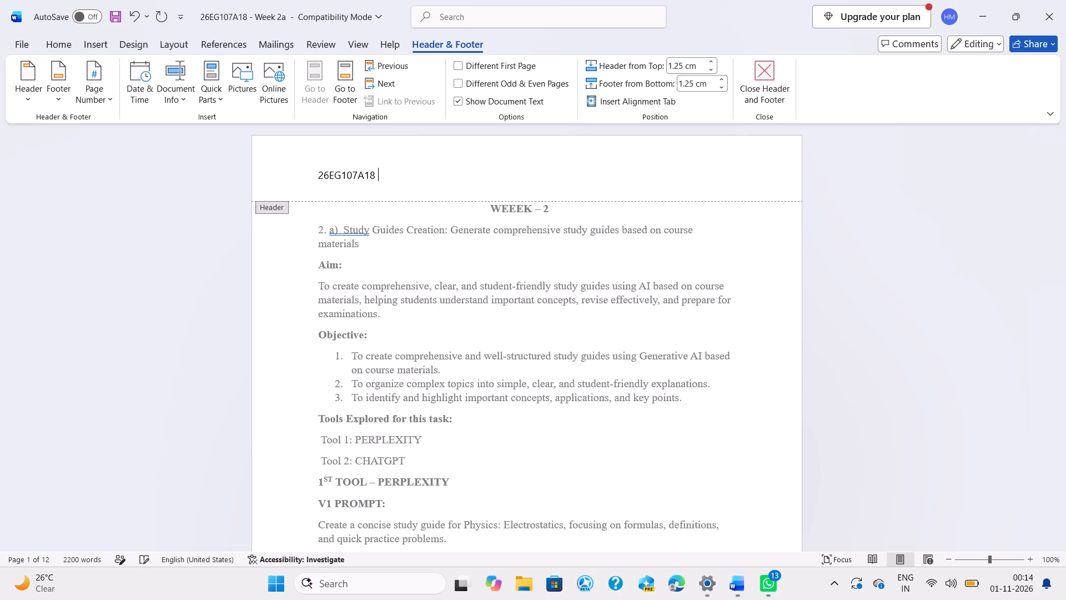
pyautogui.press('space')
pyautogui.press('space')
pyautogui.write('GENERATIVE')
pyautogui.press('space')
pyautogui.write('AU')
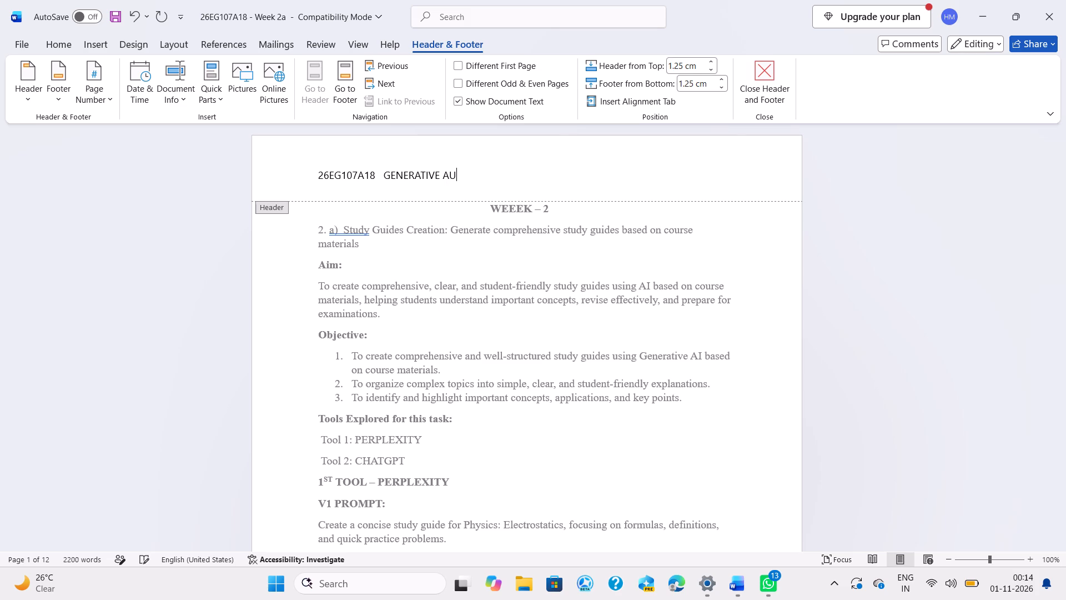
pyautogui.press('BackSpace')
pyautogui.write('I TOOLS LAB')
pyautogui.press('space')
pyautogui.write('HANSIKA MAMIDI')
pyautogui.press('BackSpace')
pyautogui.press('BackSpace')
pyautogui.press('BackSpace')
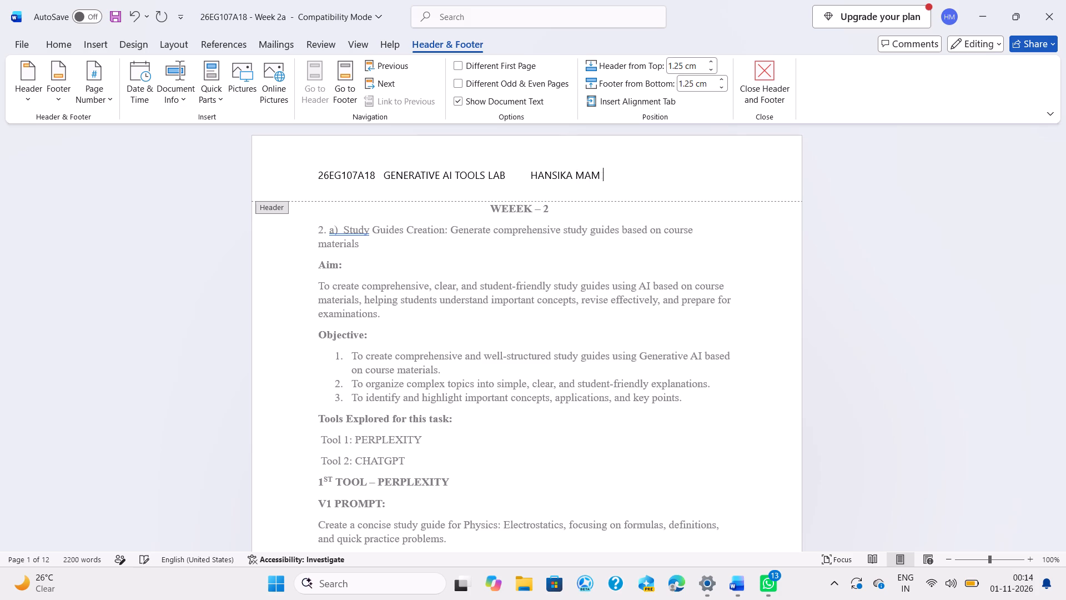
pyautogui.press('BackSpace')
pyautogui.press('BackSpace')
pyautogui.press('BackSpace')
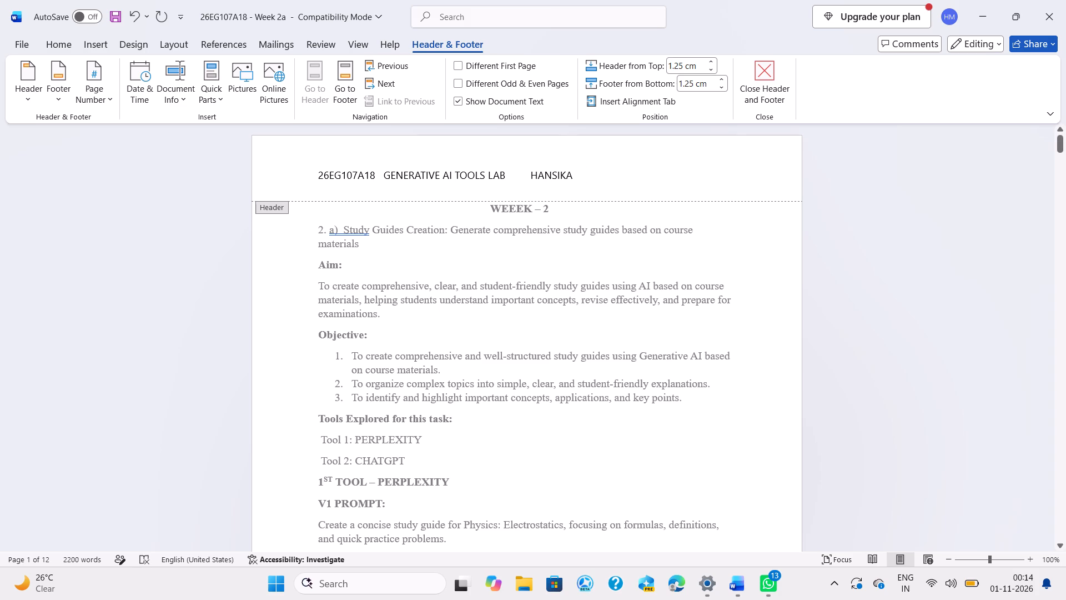
# Add three spaces between the roll number and GENERATIVE AI TOOLS LAB in the header.
pyautogui.click(378, 176)
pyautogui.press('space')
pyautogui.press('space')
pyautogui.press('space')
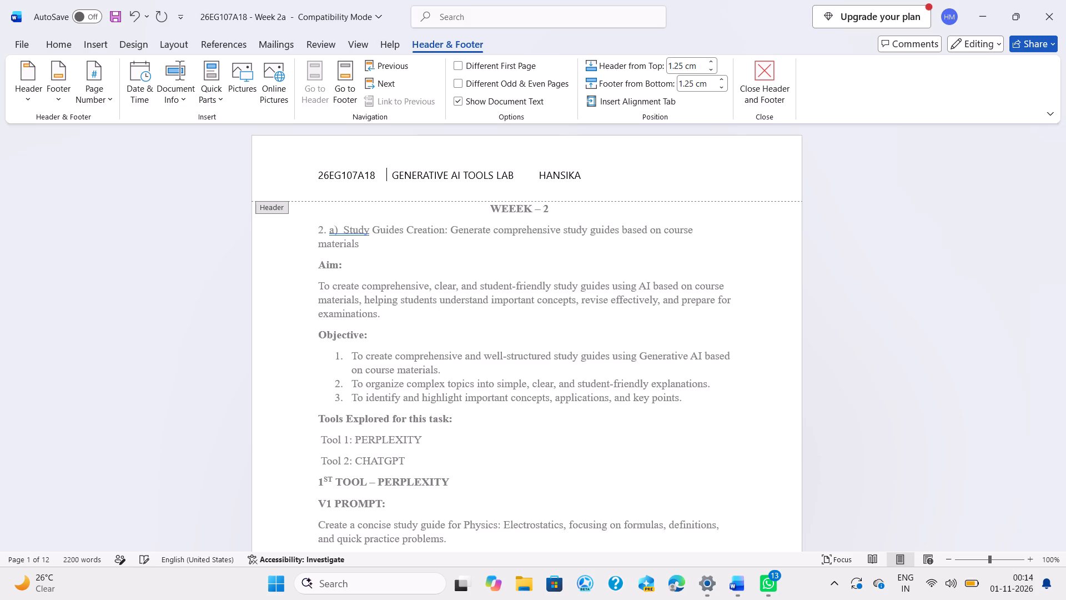
# Format the whole header line in dark grey Times New Roman at size 16.
pyautogui.moveTo(316, 172); pyautogui.dragTo(586, 163)
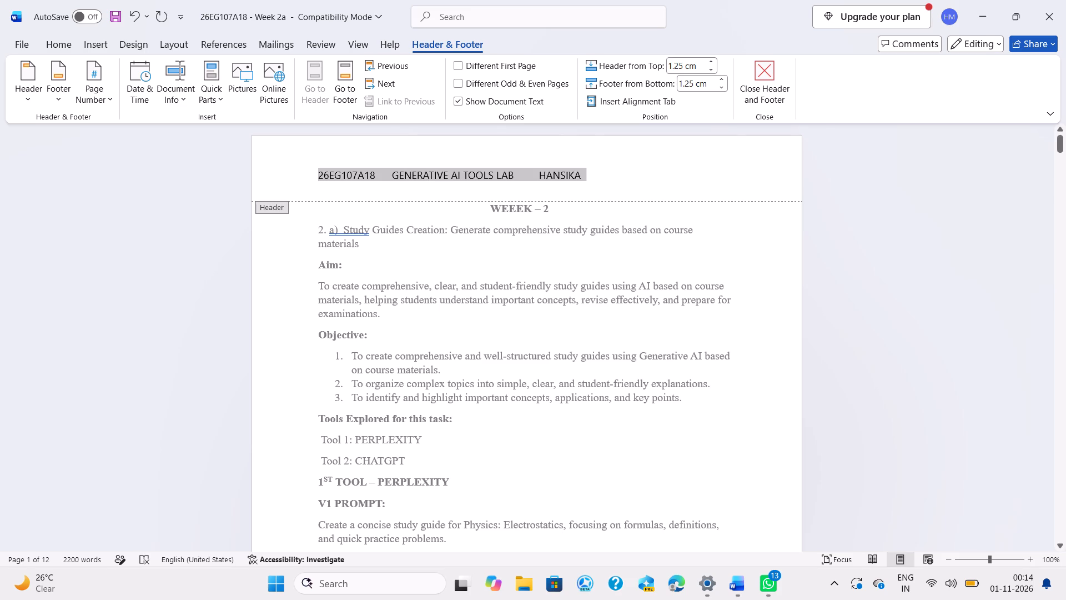
pyautogui.moveTo(586, 163); pyautogui.dragTo(587, 164)
pyautogui.click(689, 145)
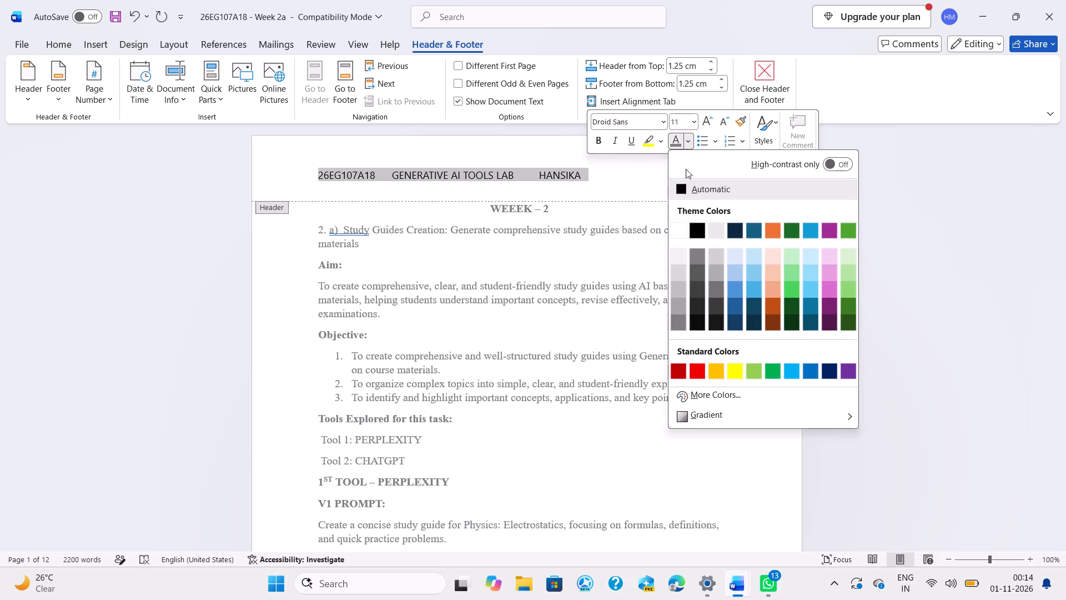
pyautogui.click(672, 320)
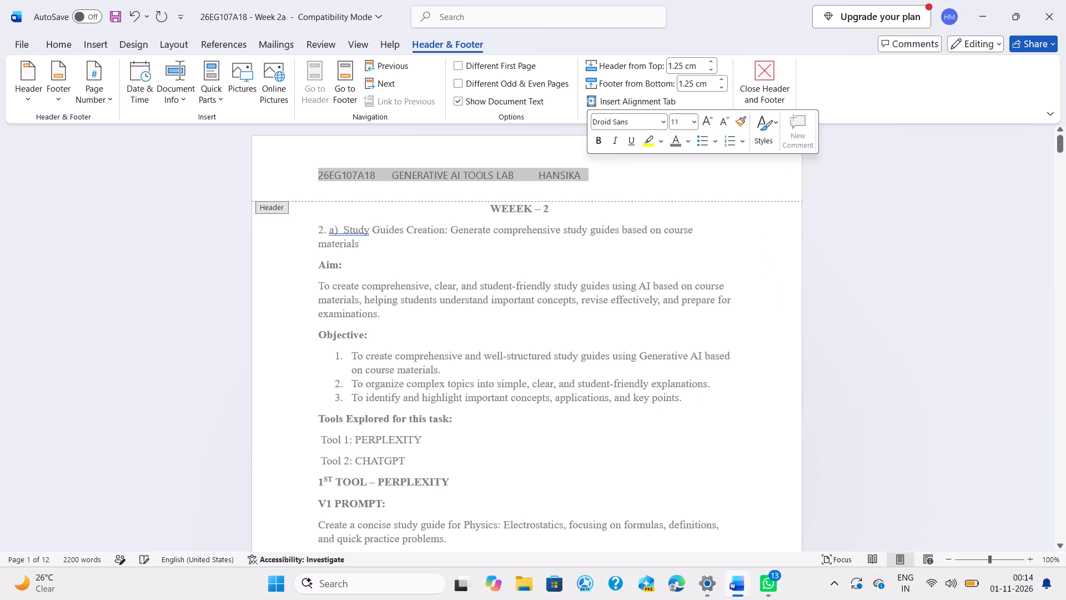
pyautogui.click(662, 122)
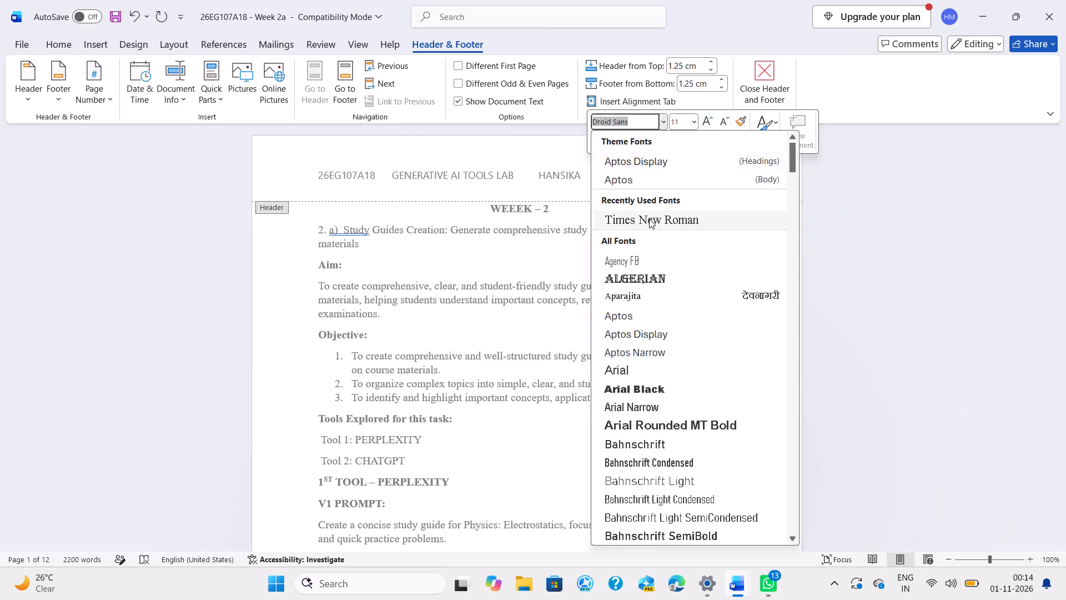
pyautogui.click(649, 227)
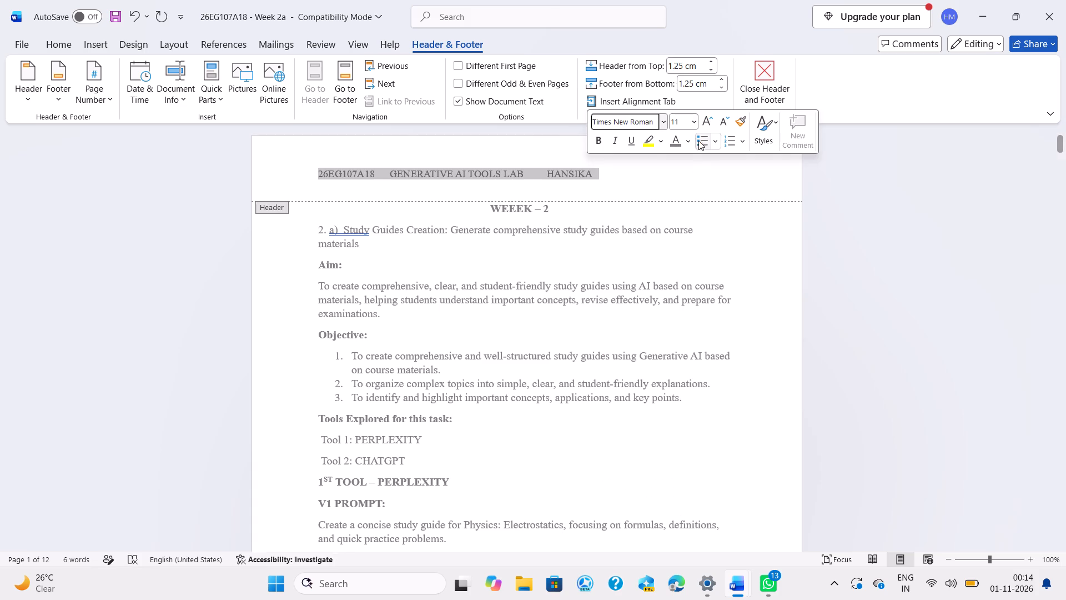
pyautogui.click(697, 121)
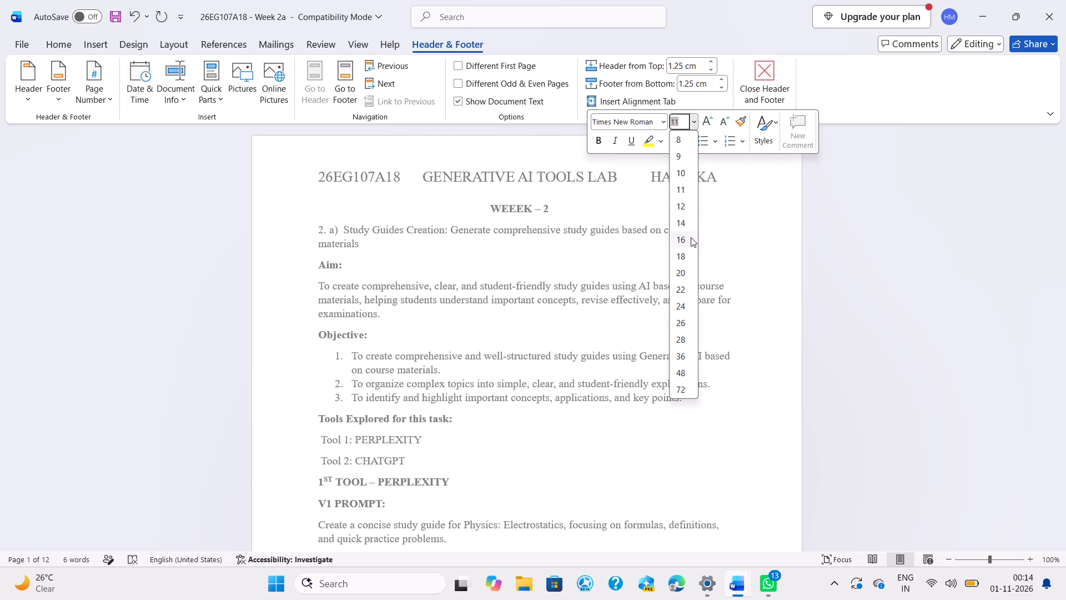
pyautogui.click(690, 238)
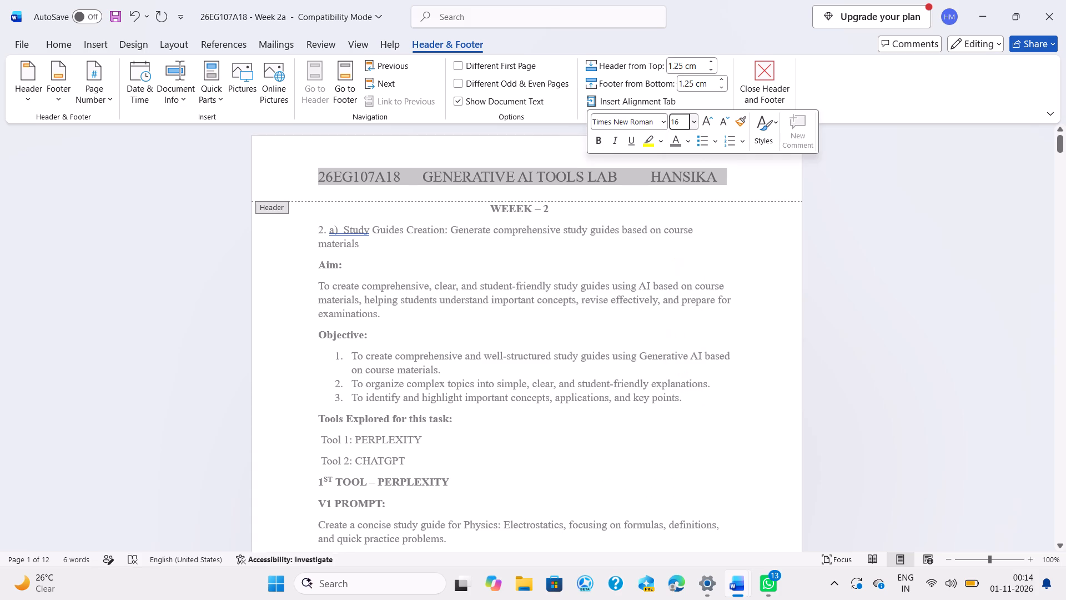
# Widen the gap after the roll number in the header by three more spaces and return to the body text.
pyautogui.click(416, 172)
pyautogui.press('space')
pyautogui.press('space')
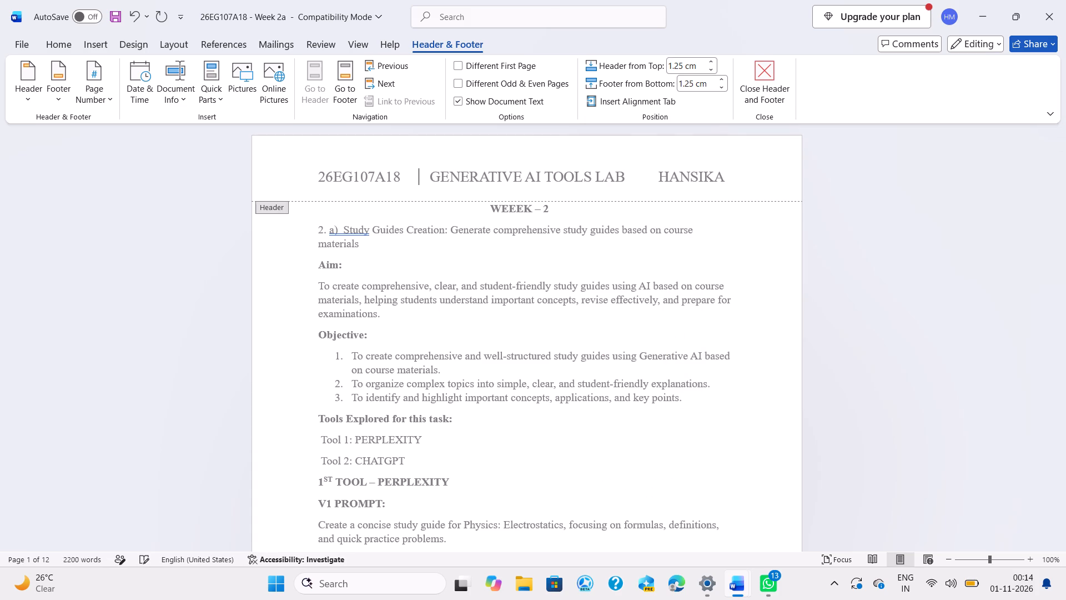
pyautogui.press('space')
pyautogui.doubleClick(486, 217)
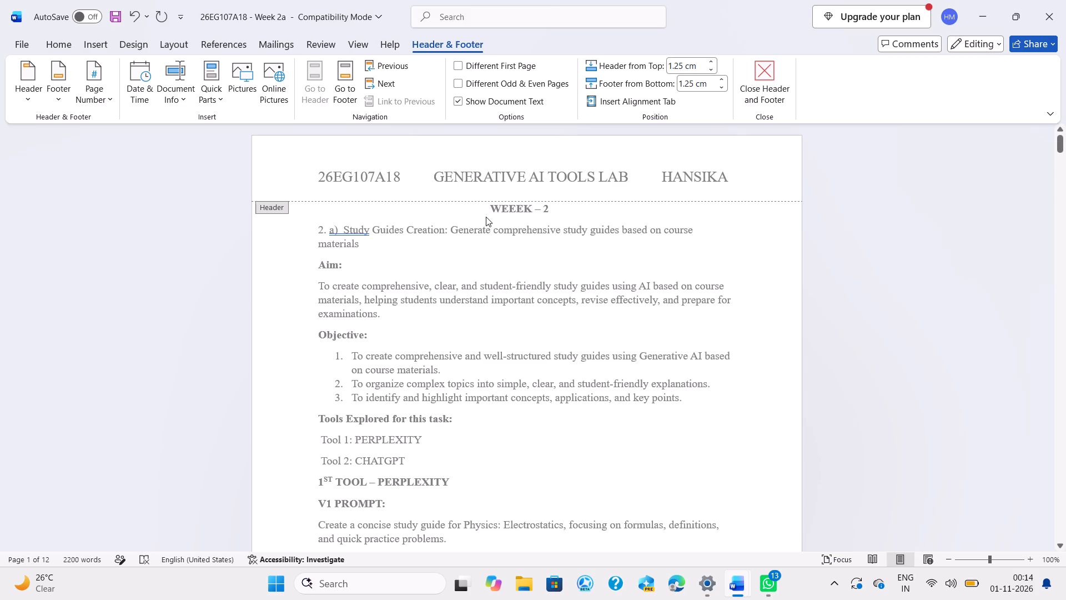
# Set the font size of the WEEEK – 2 title line to 16.
pyautogui.moveTo(486, 214); pyautogui.dragTo(561, 208)
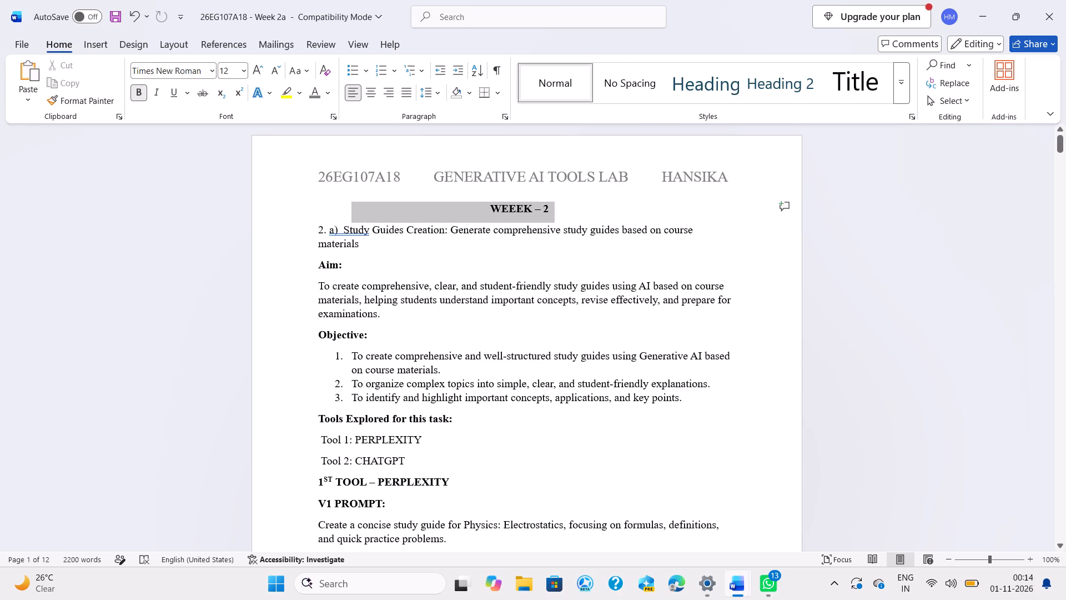
pyautogui.moveTo(561, 208); pyautogui.dragTo(571, 208)
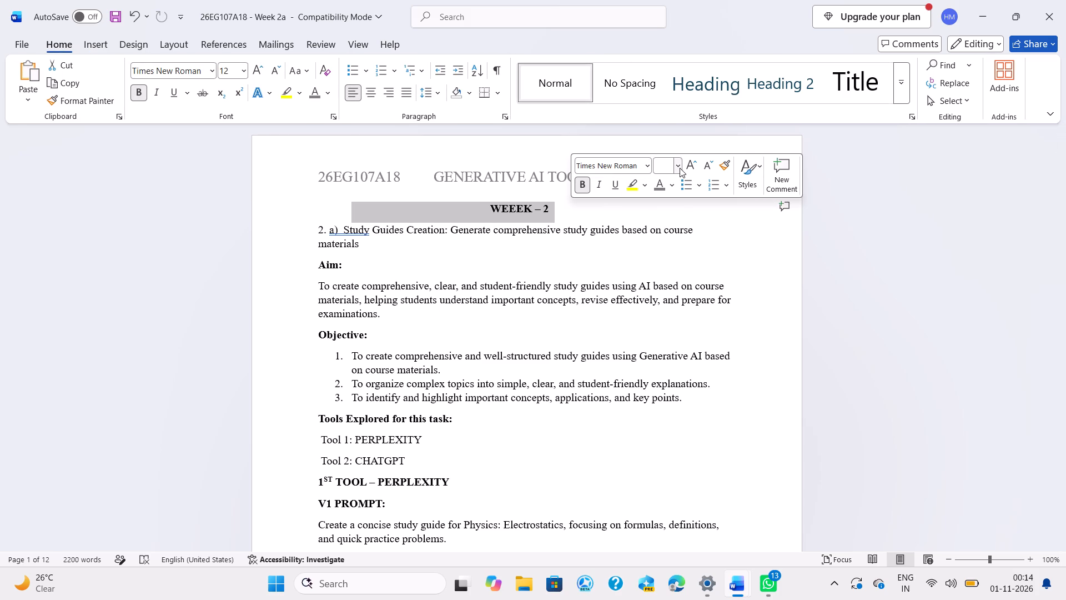
pyautogui.click(680, 168)
pyautogui.click(666, 279)
# Delete twelve spaces in front of the WEEEK – 2 title to bring it nearer the centre of the page.
pyautogui.click(527, 212)
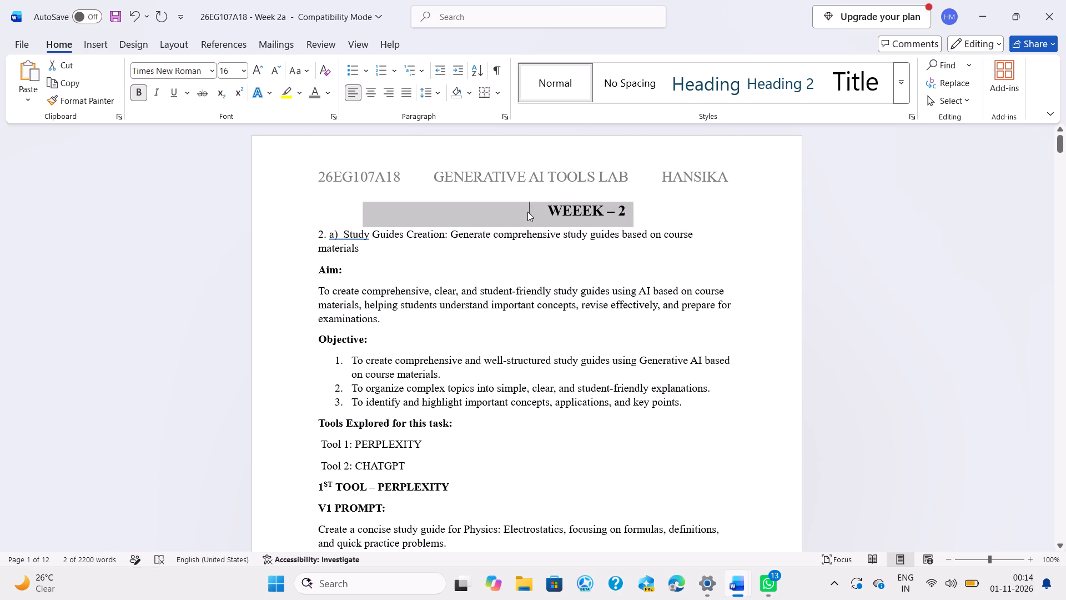
pyautogui.press('BackSpace')
pyautogui.press('BackSpace')
pyautogui.press('BackSpace')
pyautogui.press('BackSpace')
pyautogui.press('BackSpace')
pyautogui.press('BackSpace')
pyautogui.press('BackSpace')
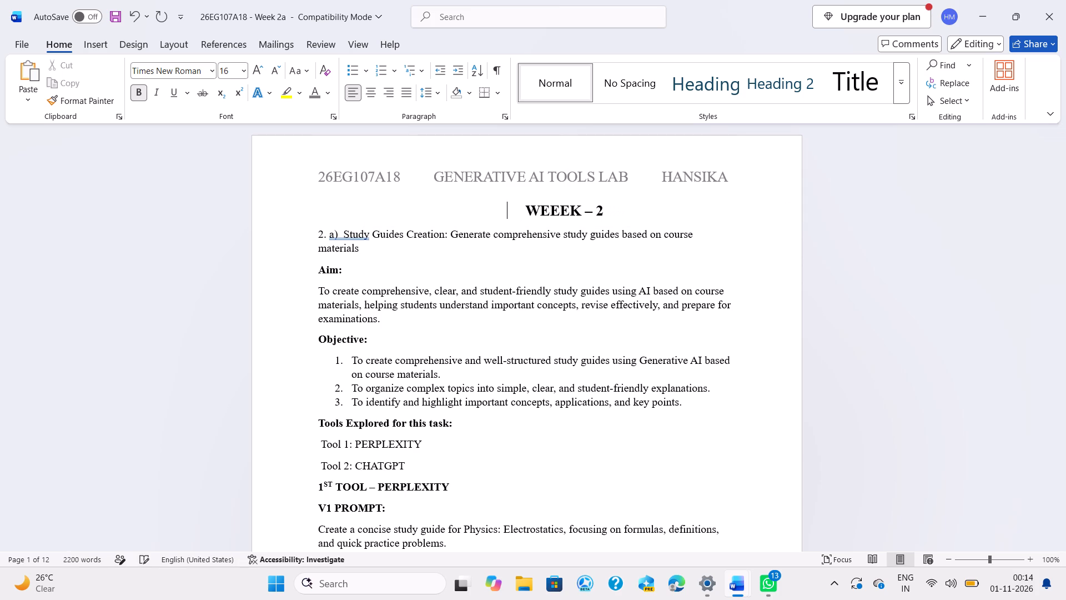
pyautogui.press('BackSpace')
pyautogui.press('BackSpace')
pyautogui.press('BackSpace')
pyautogui.press('BackSpace')
pyautogui.press('BackSpace')
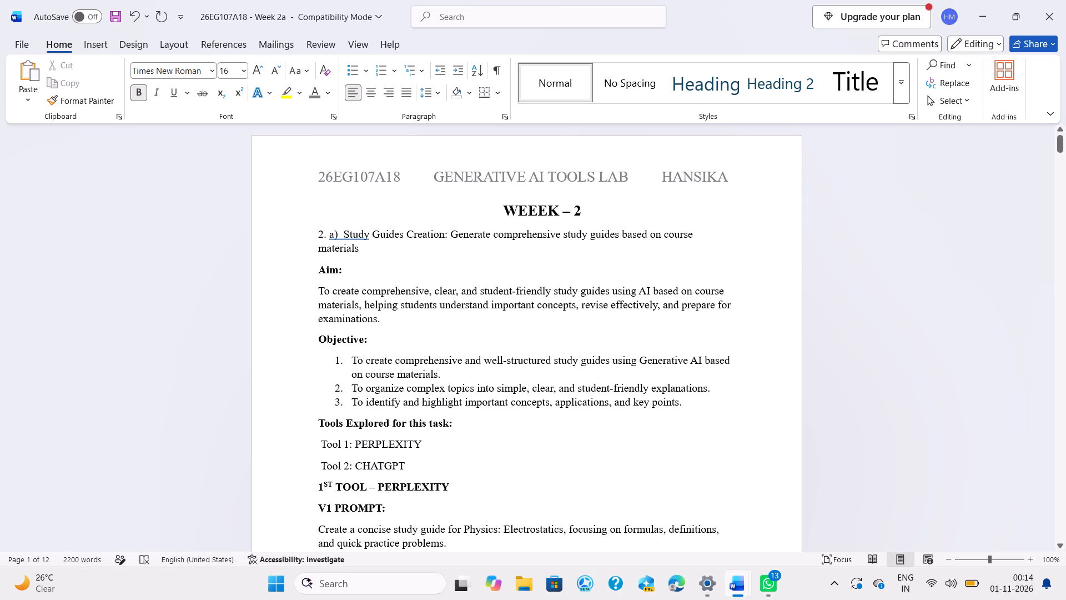
# Remove the extra space between "a)" and "Study" in the 2. a) Study Guides Creation line.
pyautogui.click(345, 235)
pyautogui.press('BackSpace')
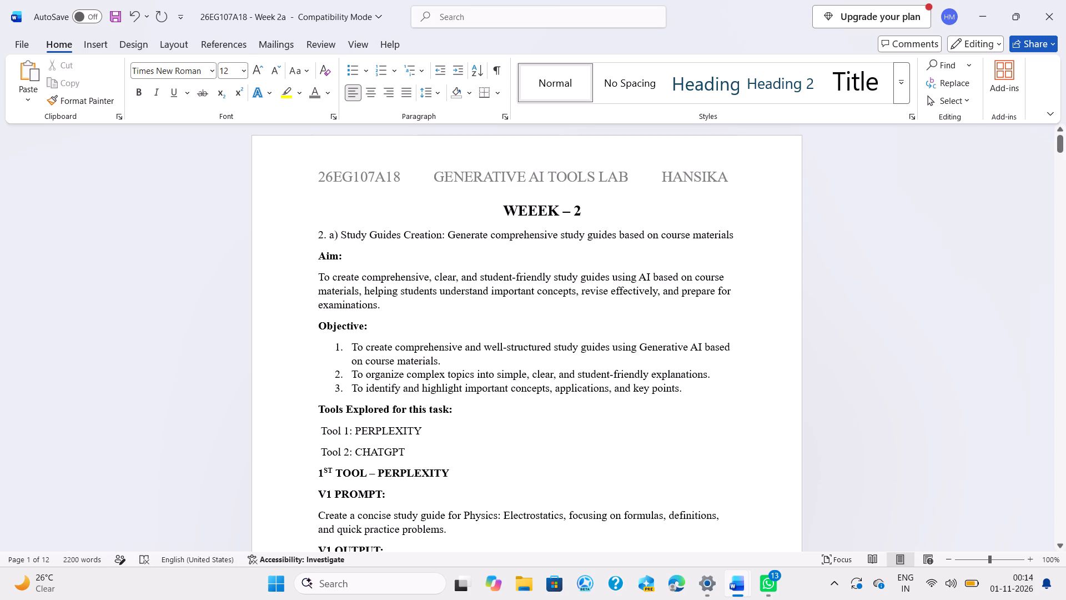
# Join the aim paragraph to the Aim: heading so that both are on the same line.
pyautogui.click(320, 272)
pyautogui.press('BackSpace')
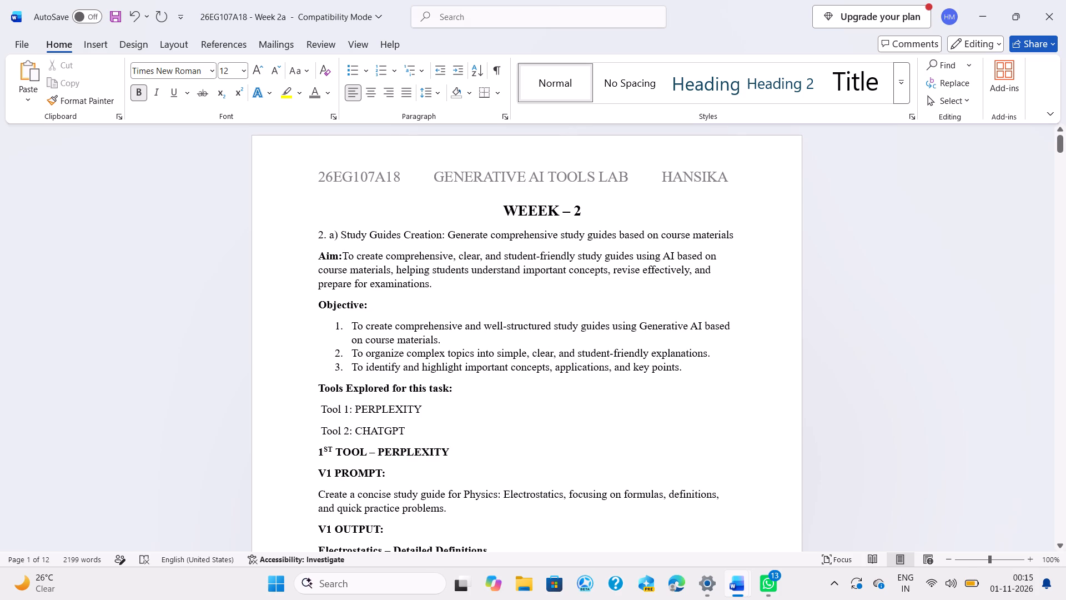
# Format the "2. a) Study Guides Creation:" text as bold at size 14.
pyautogui.moveTo(316, 231); pyautogui.dragTo(457, 237)
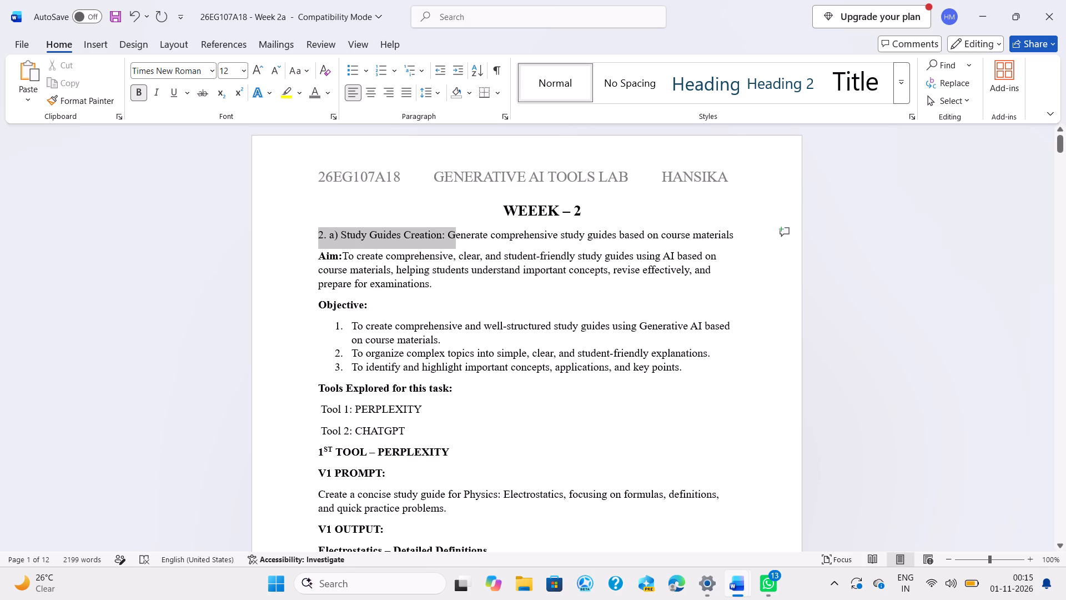
pyautogui.moveTo(457, 237); pyautogui.dragTo(451, 238)
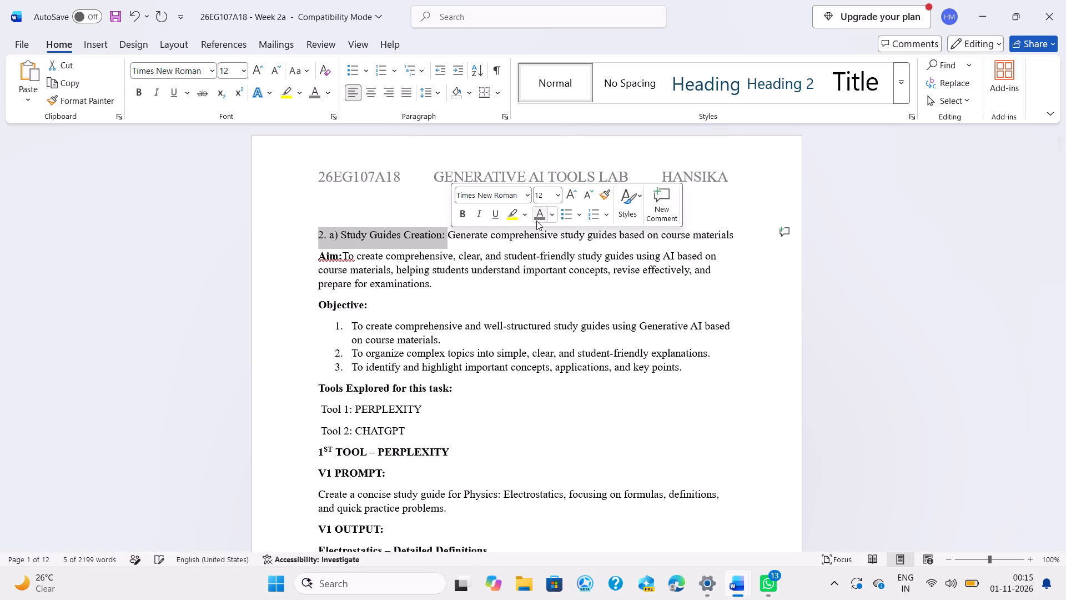
pyautogui.click(559, 197)
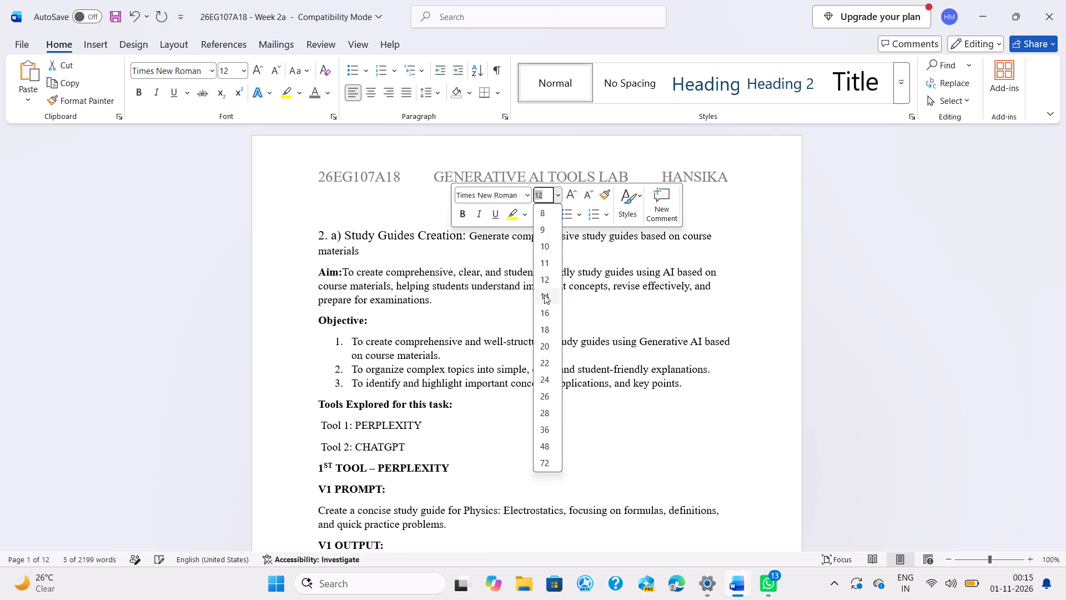
pyautogui.click(544, 294)
pyautogui.click(458, 214)
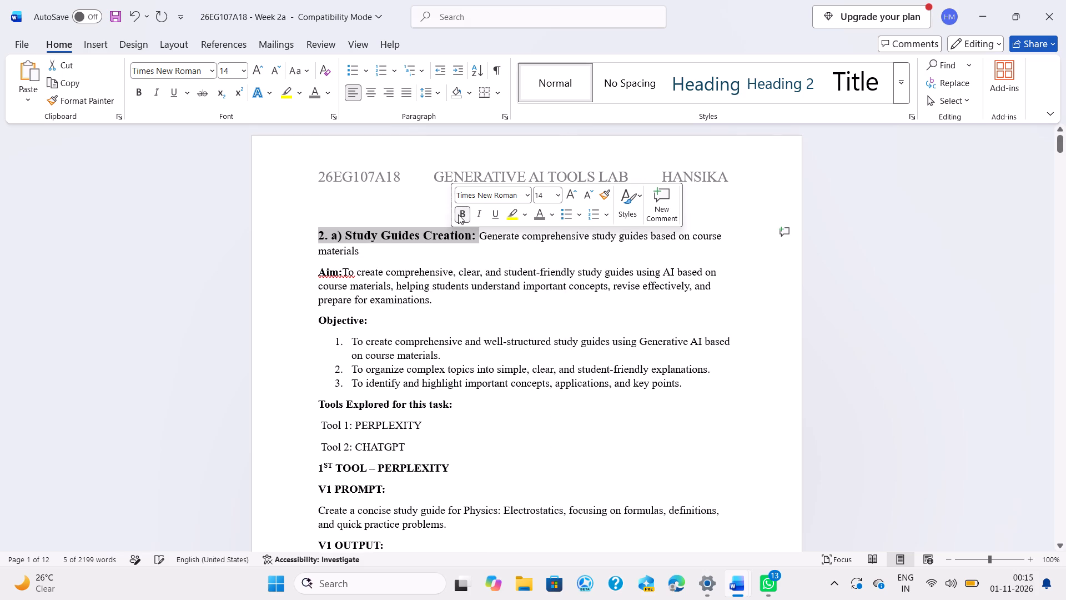
# Set the font size of the Aim: heading to 14.
pyautogui.moveTo(315, 272); pyautogui.dragTo(344, 274)
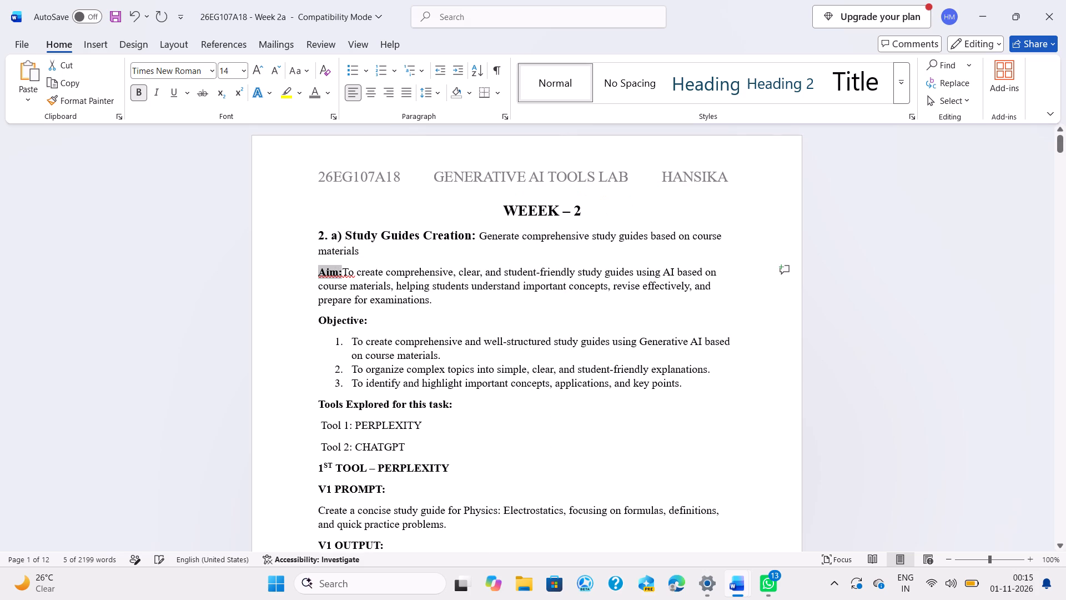
pyautogui.moveTo(344, 274); pyautogui.dragTo(344, 274)
pyautogui.click(450, 234)
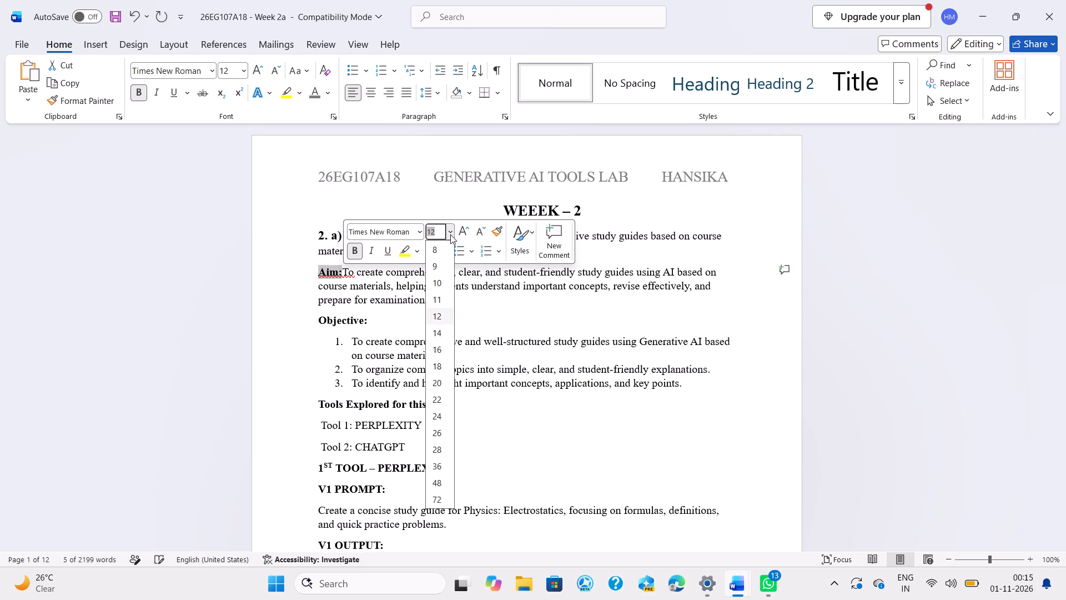
pyautogui.click(446, 334)
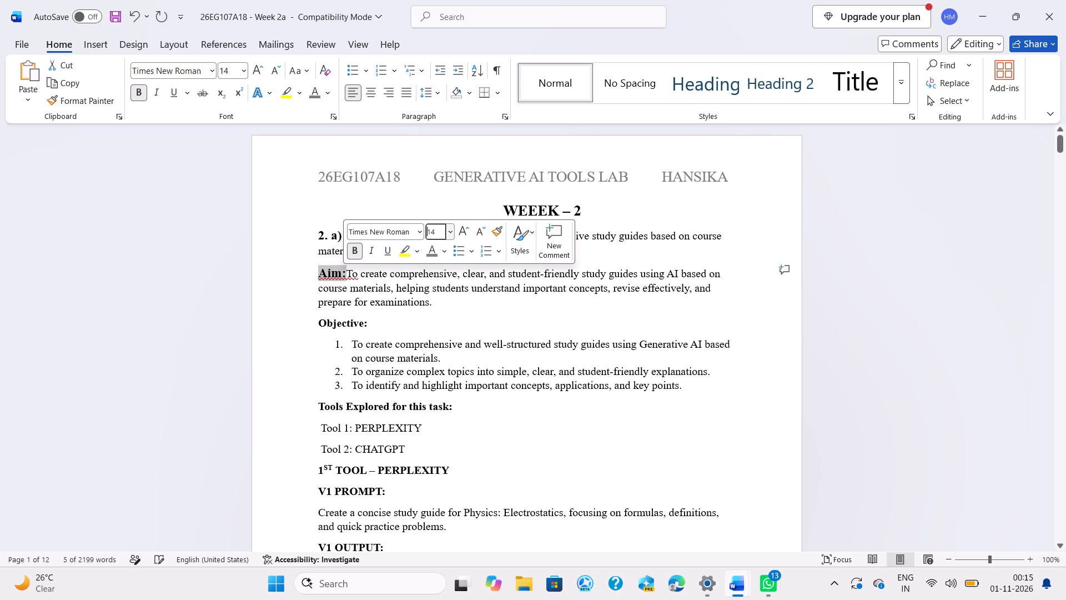
# Insert a space between the Aim: heading and the paragraph that follows it.
pyautogui.click(344, 272)
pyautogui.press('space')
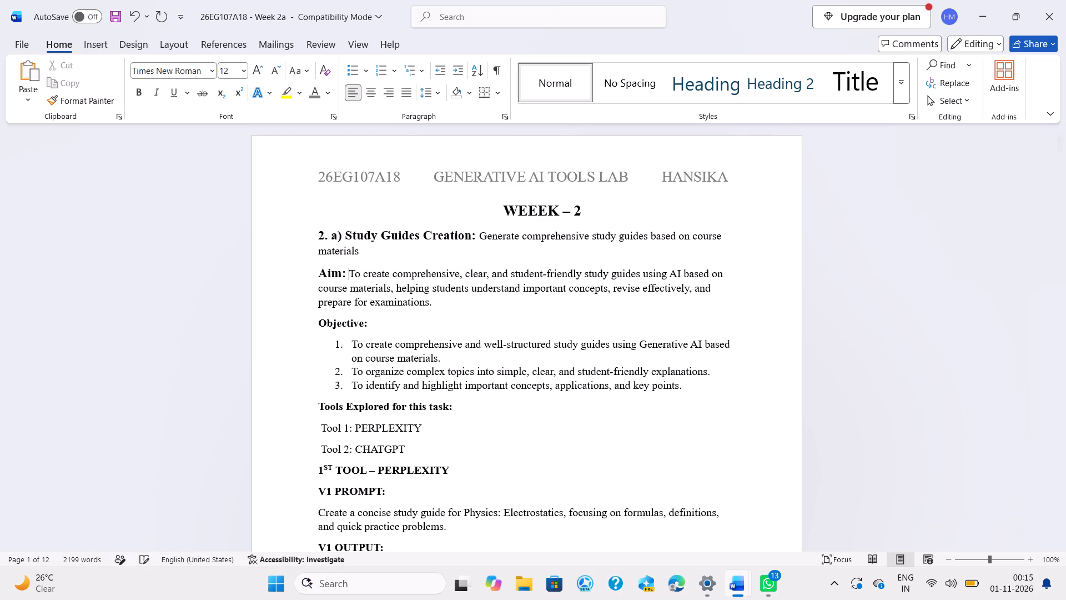
# Set the font size of the Objective: and Tools Explored for this task: headings to 14.
pyautogui.moveTo(315, 323); pyautogui.dragTo(356, 321)
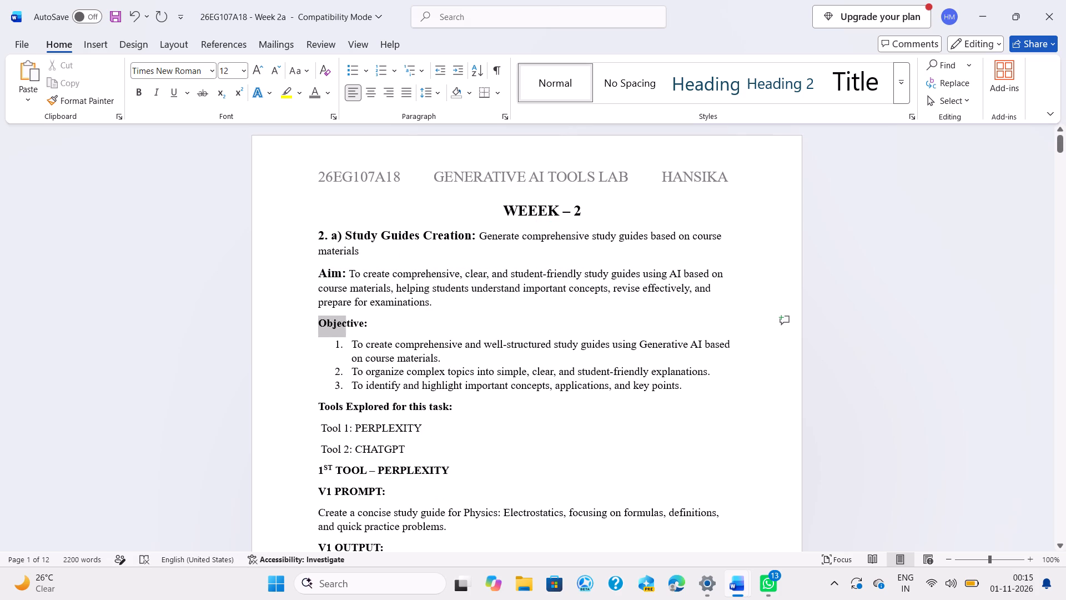
pyautogui.moveTo(356, 321); pyautogui.dragTo(370, 323)
pyautogui.click(472, 279)
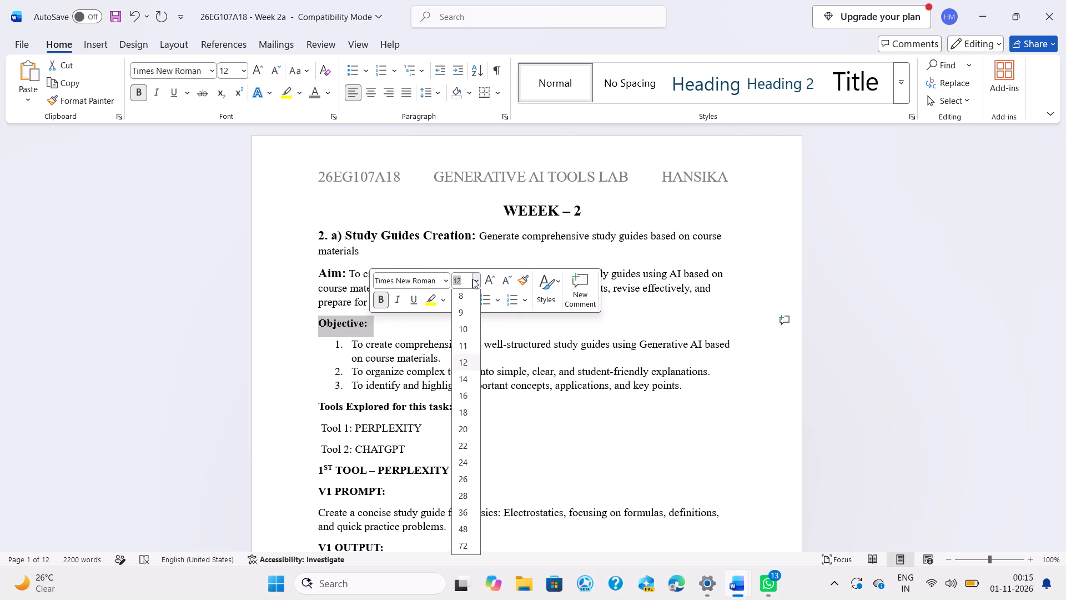
pyautogui.click(467, 386)
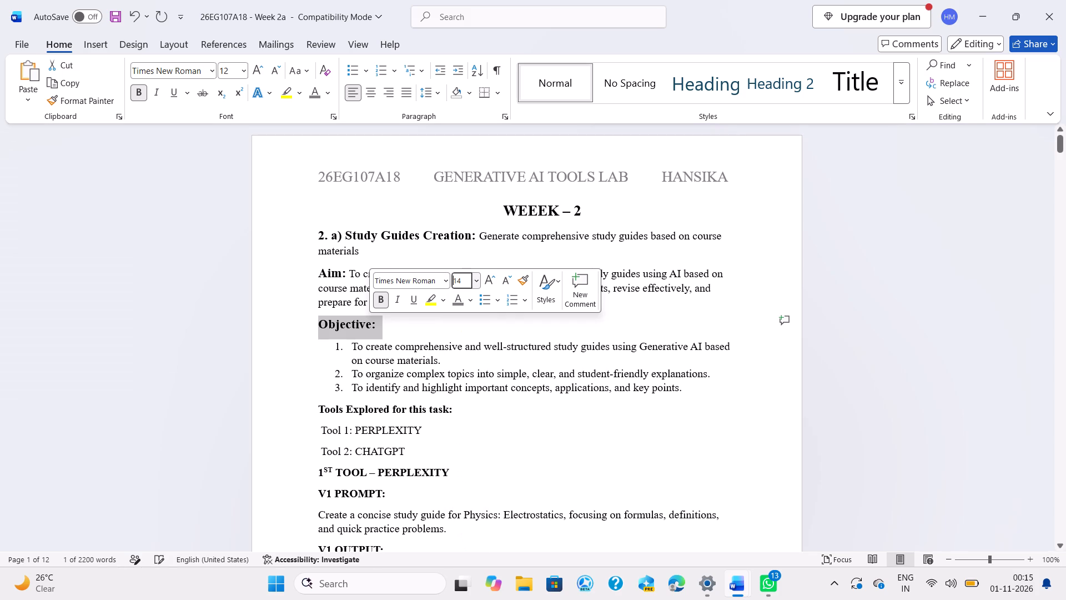
pyautogui.moveTo(309, 403); pyautogui.dragTo(441, 404)
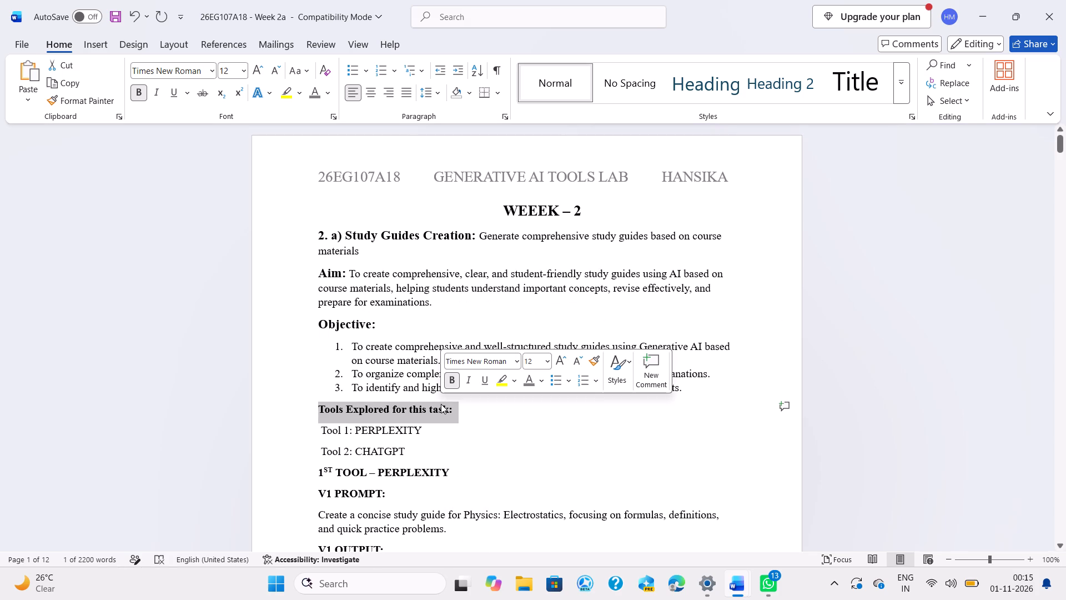
pyautogui.click(550, 363)
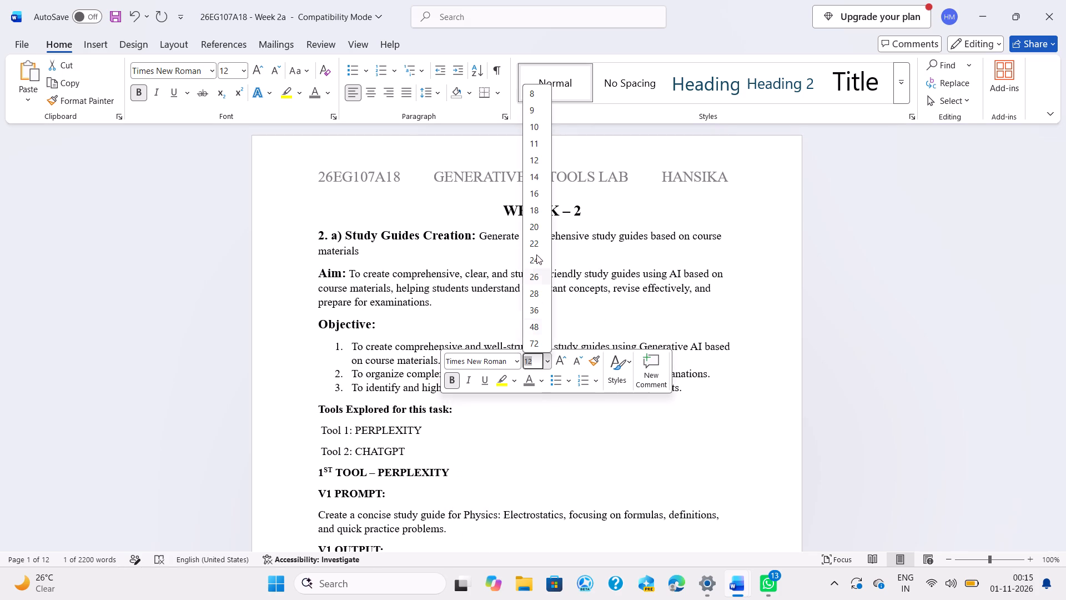
pyautogui.click(544, 176)
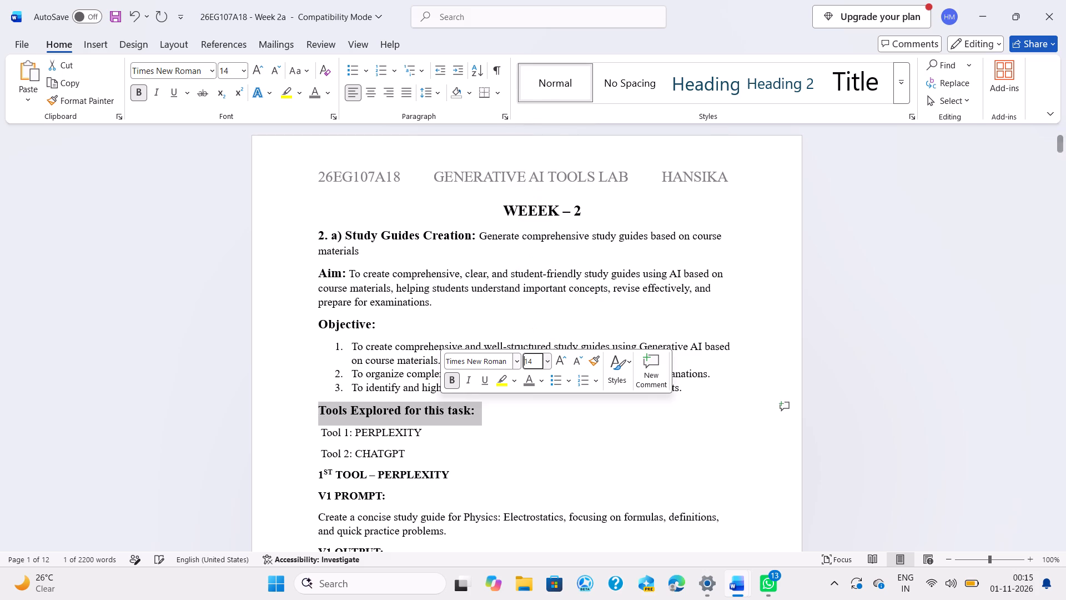
pyautogui.scroll(-1, 467, 357)
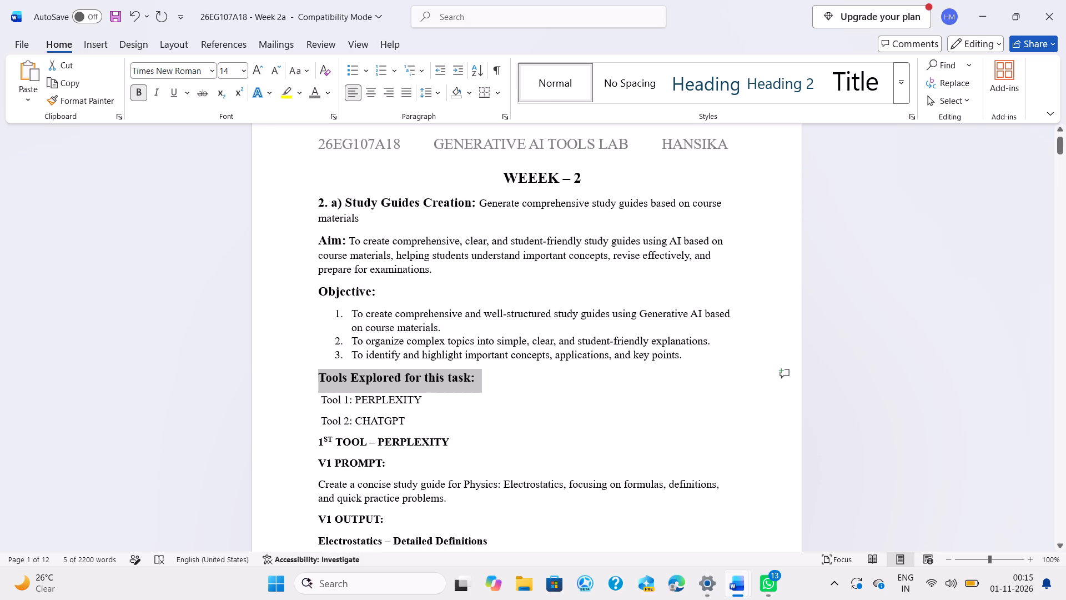
pyautogui.moveTo(318, 437); pyautogui.dragTo(388, 469)
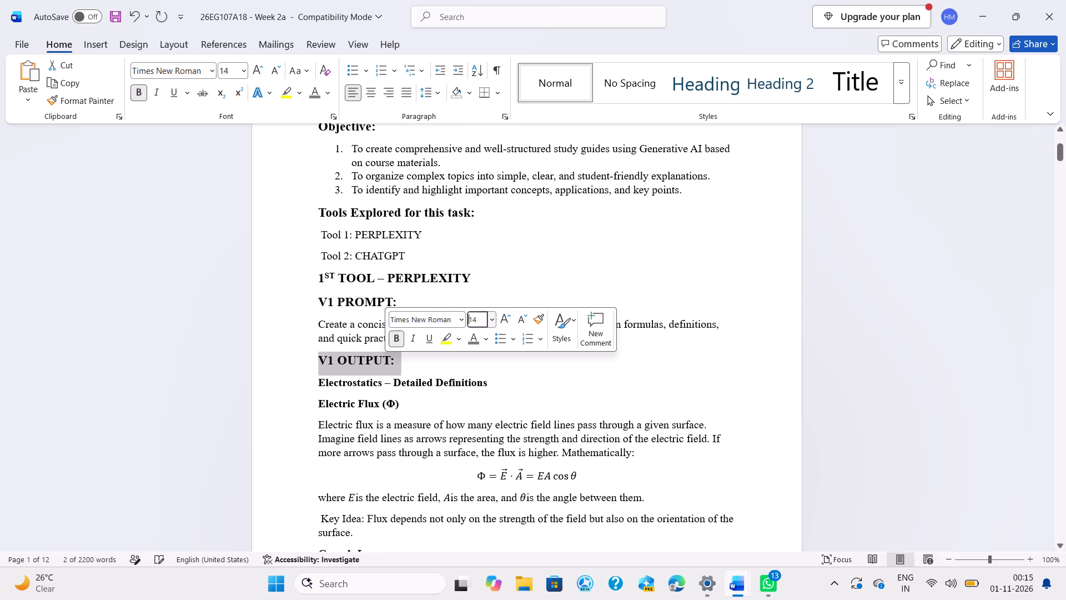
# Set the font size of the V2 PROMPT: heading on page 2 to 14.
pyautogui.scroll(-5, 423, 306)
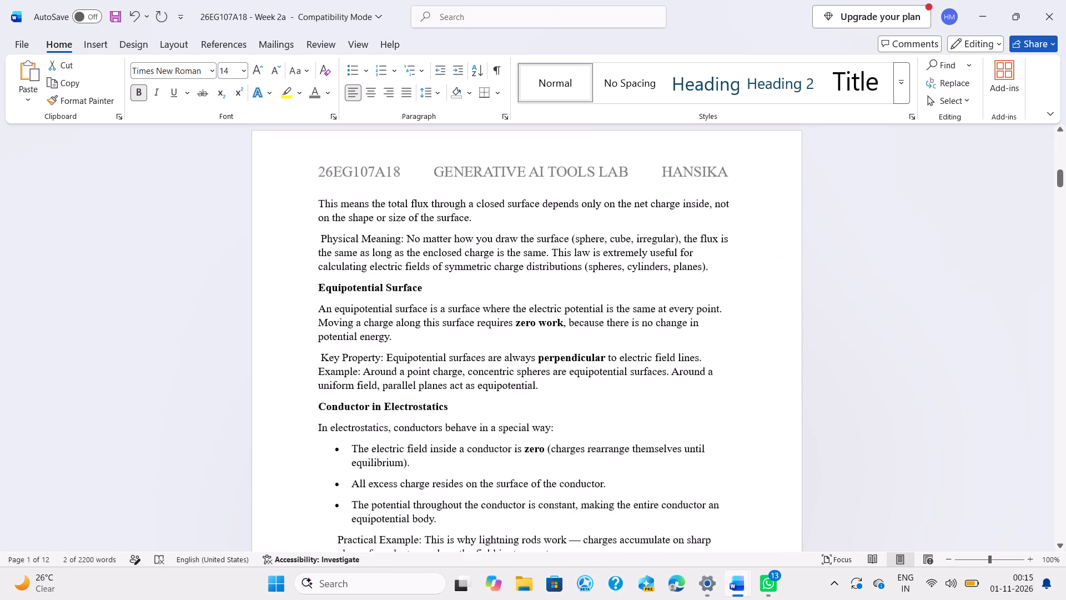
pyautogui.scroll(-5, 423, 306)
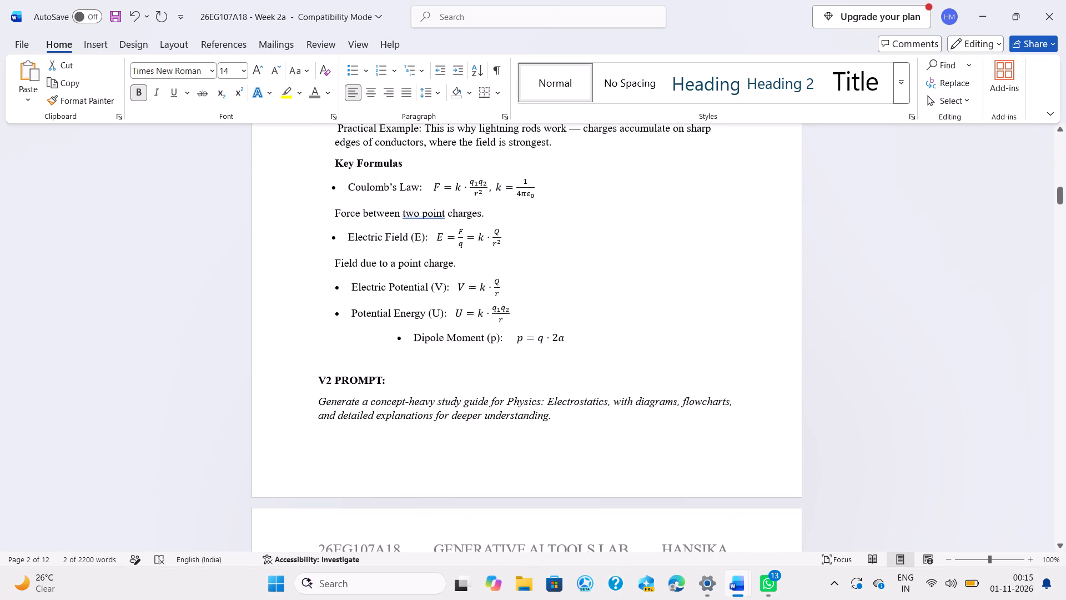
pyautogui.moveTo(315, 376); pyautogui.dragTo(385, 376)
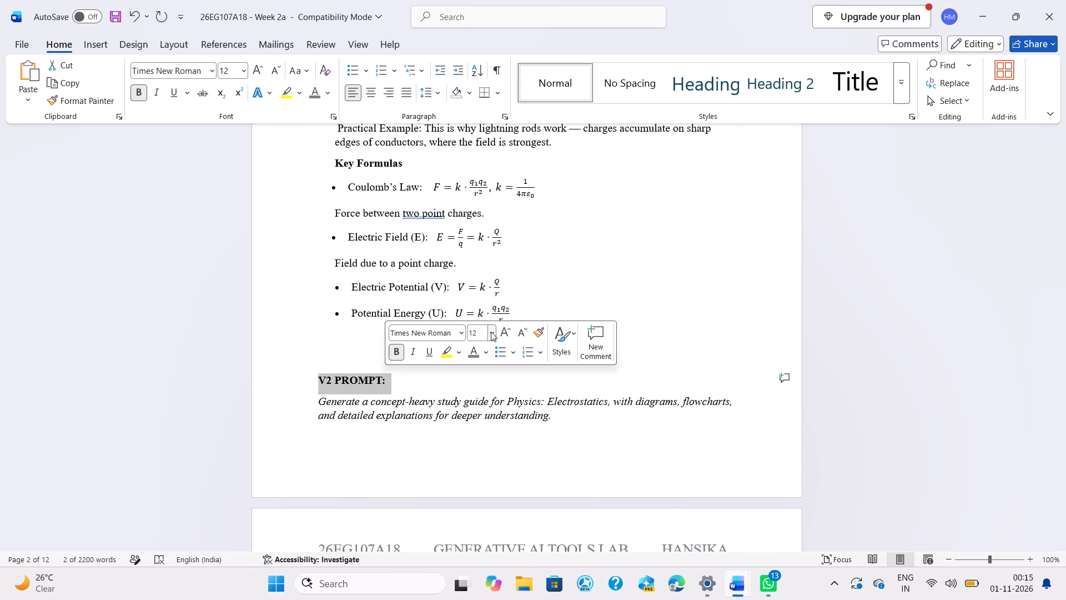
pyautogui.click(491, 332)
pyautogui.click(486, 151)
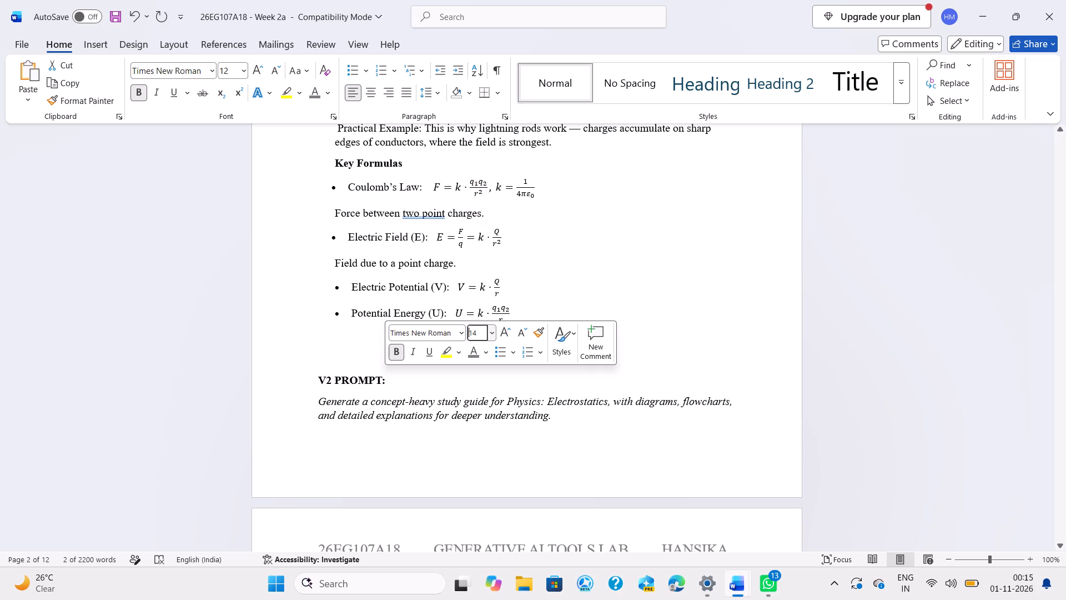
# Apply Times New Roman to the text from the Key Formulas heading through "Field due to a point charge.".
pyautogui.moveTo(339, 159); pyautogui.dragTo(469, 258)
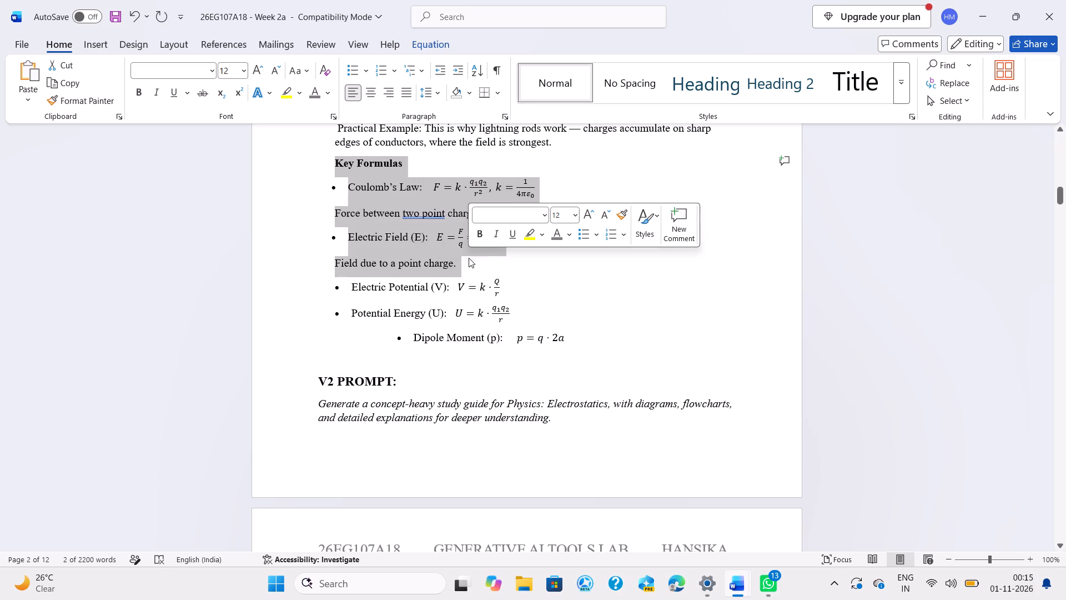
pyautogui.click(545, 220)
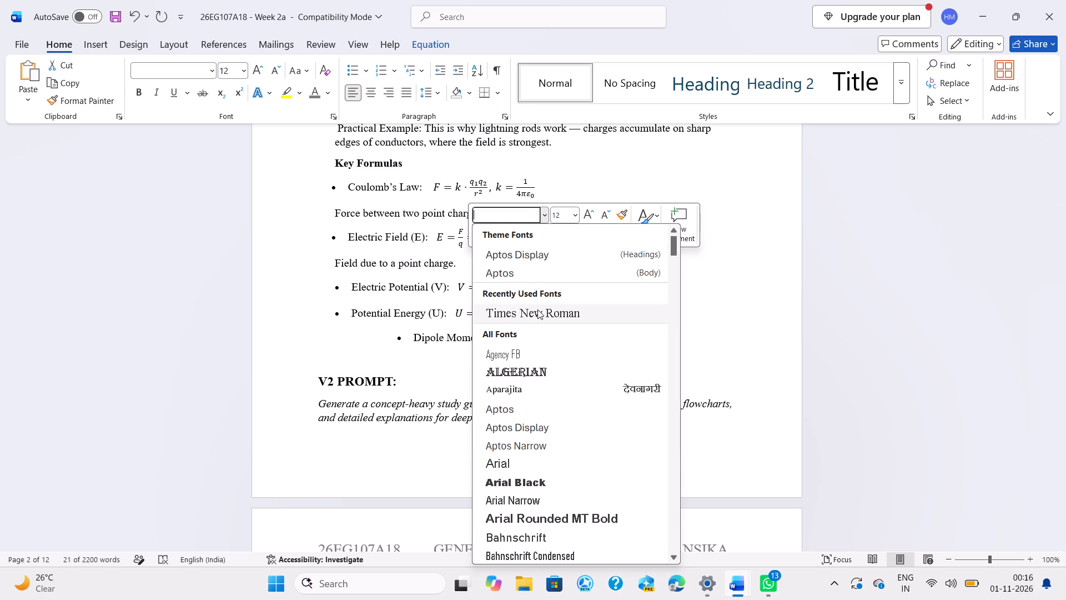
pyautogui.click(537, 309)
# Check the font and size of the tool lines, the objective list items and the V1 output text on page 1.
pyautogui.scroll(6, 537, 309)
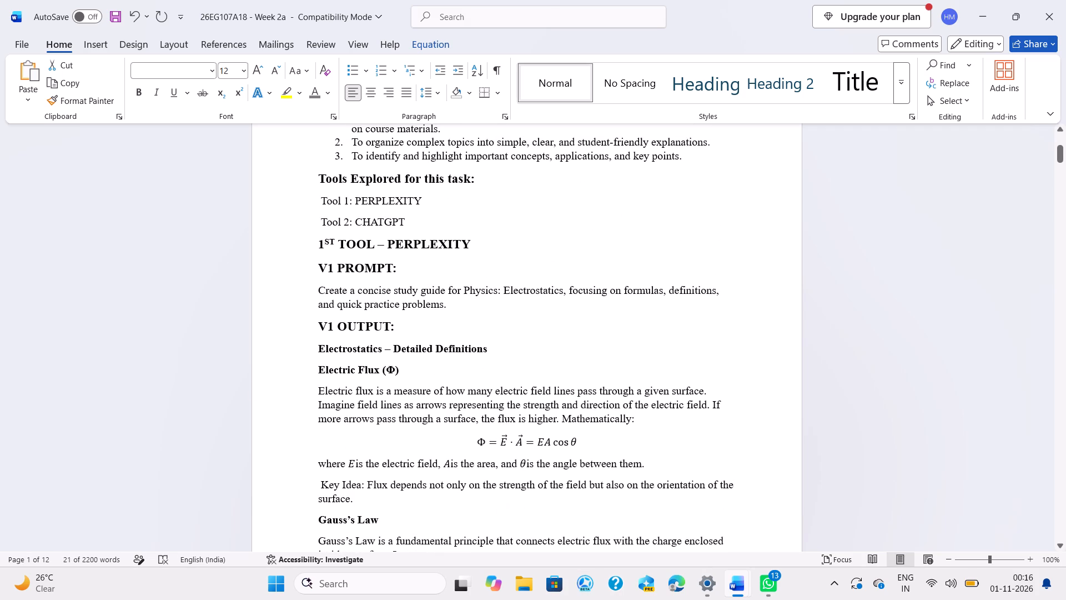
pyautogui.moveTo(319, 197); pyautogui.dragTo(389, 221)
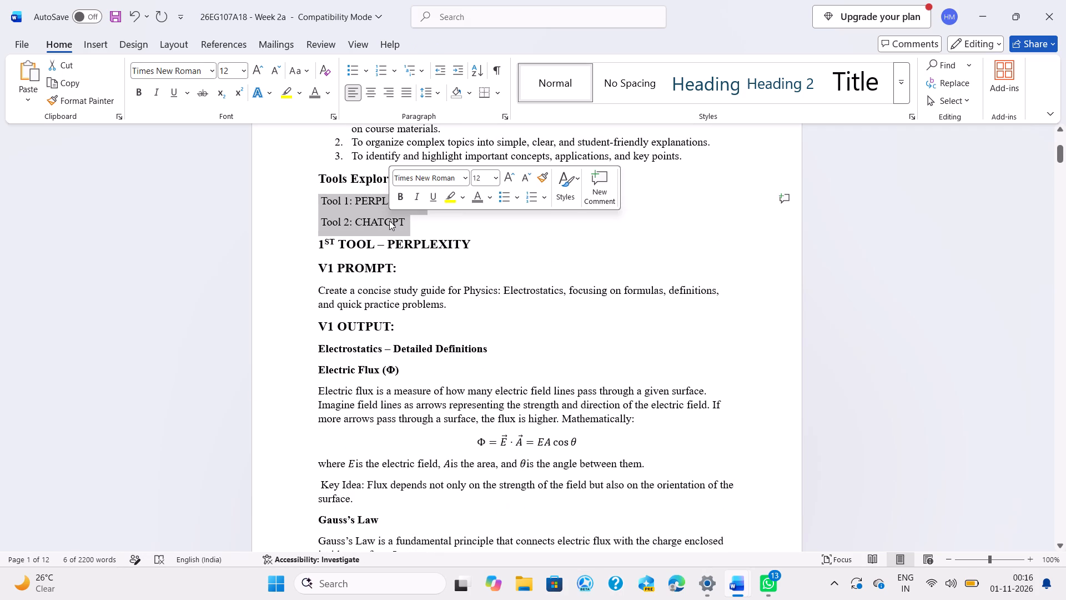
pyautogui.moveTo(340, 138); pyautogui.dragTo(472, 141)
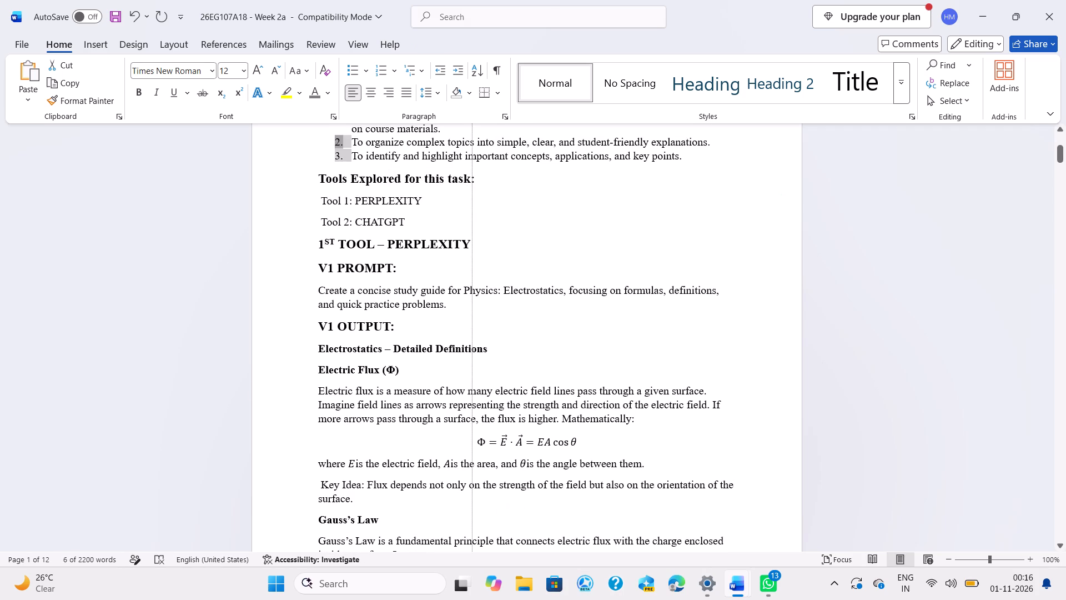
pyautogui.moveTo(472, 141); pyautogui.dragTo(472, 141)
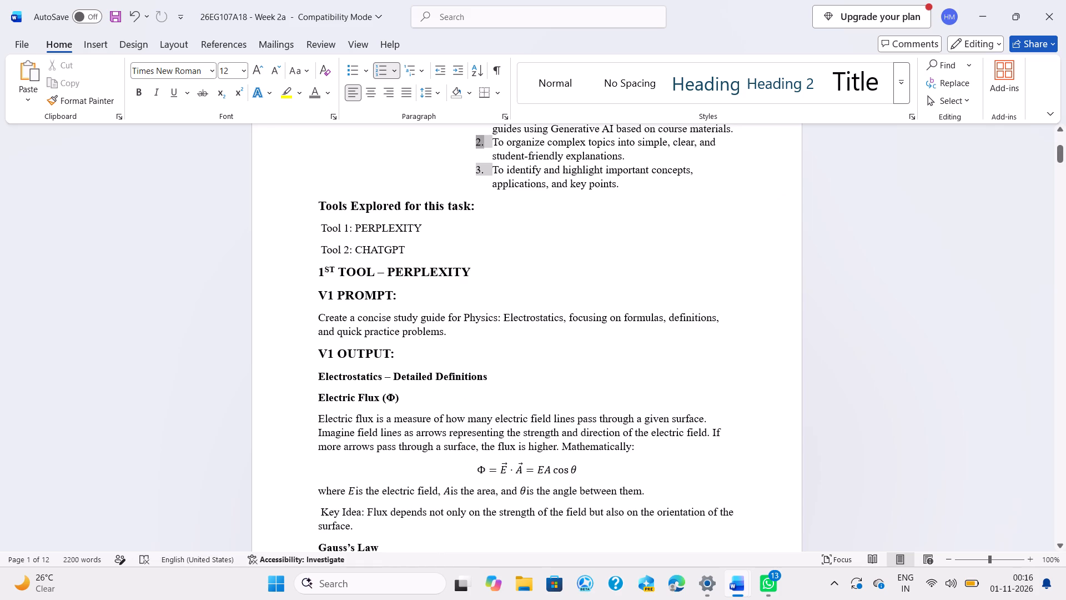
pyautogui.hotkey('ctrl', 'z')
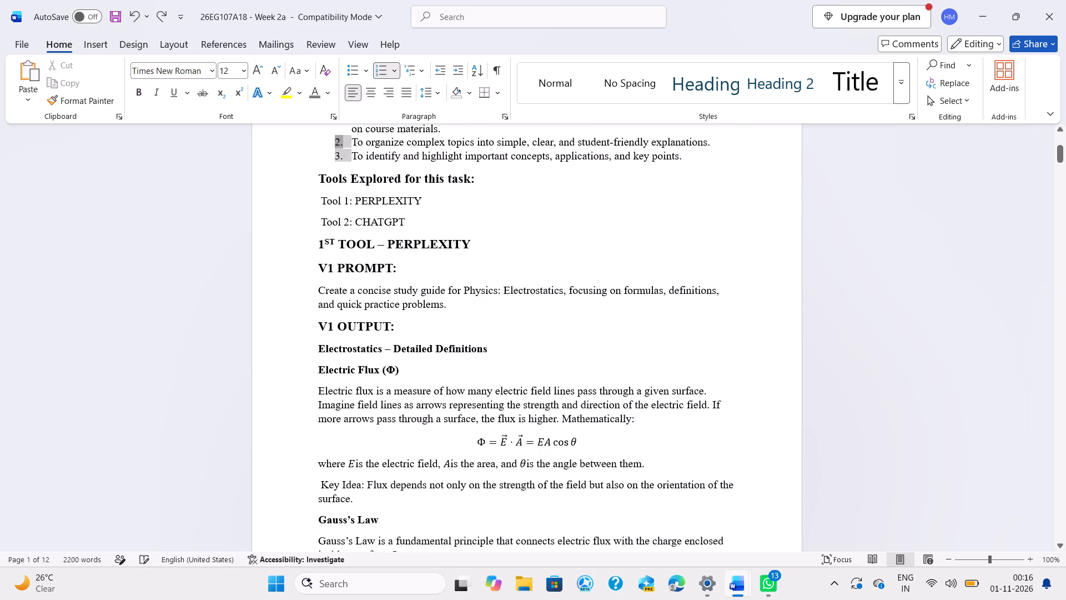
pyautogui.moveTo(411, 142); pyautogui.dragTo(530, 153)
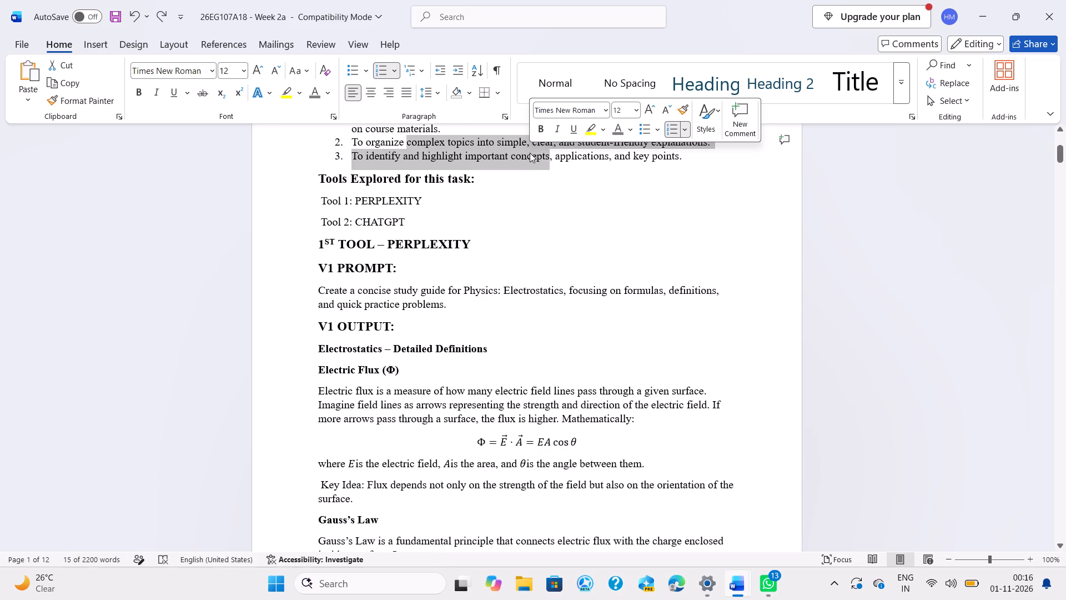
pyautogui.scroll(-1, 511, 378)
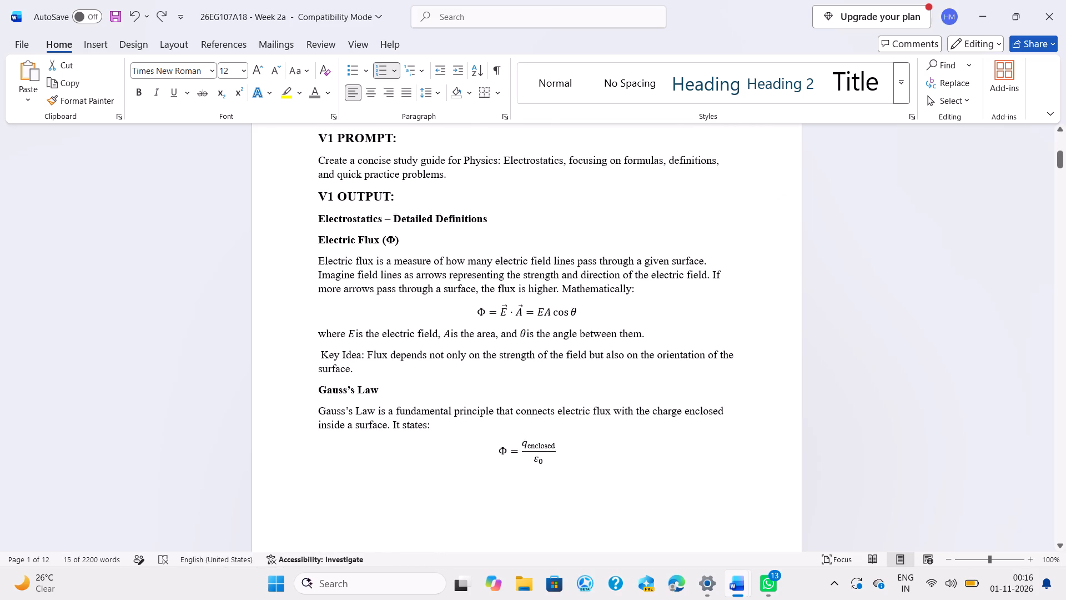
pyautogui.moveTo(315, 213); pyautogui.dragTo(455, 421)
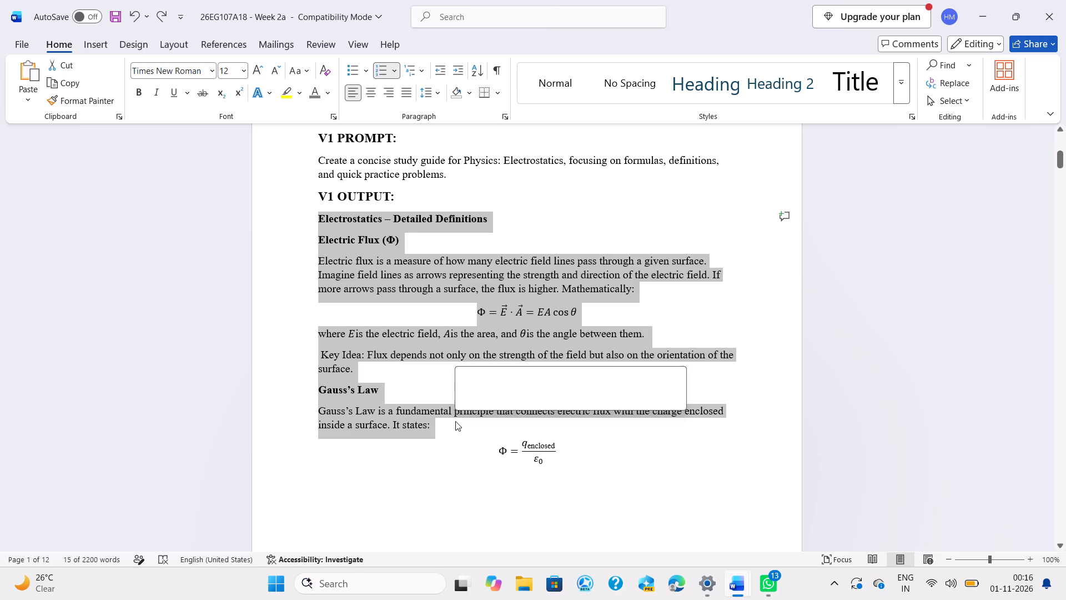
pyautogui.click(389, 273)
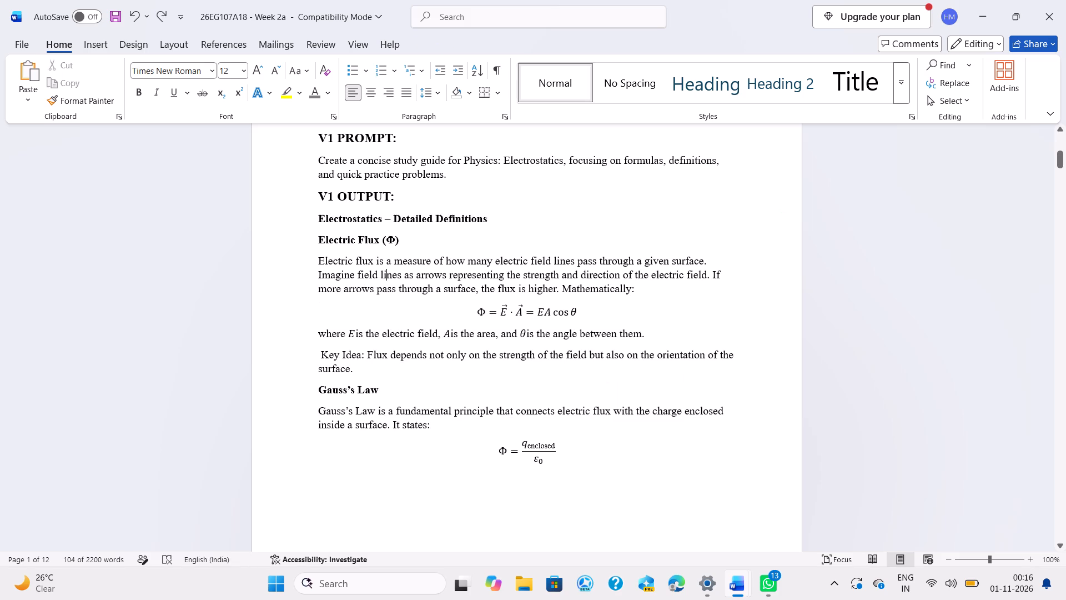
pyautogui.moveTo(319, 214); pyautogui.dragTo(400, 244)
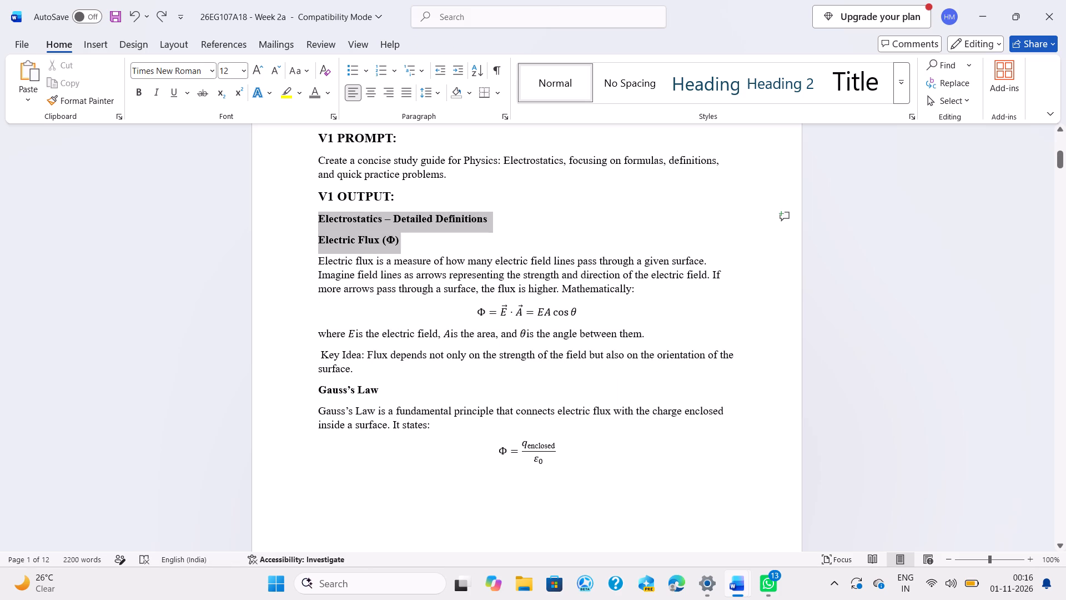
pyautogui.moveTo(400, 244); pyautogui.dragTo(405, 246)
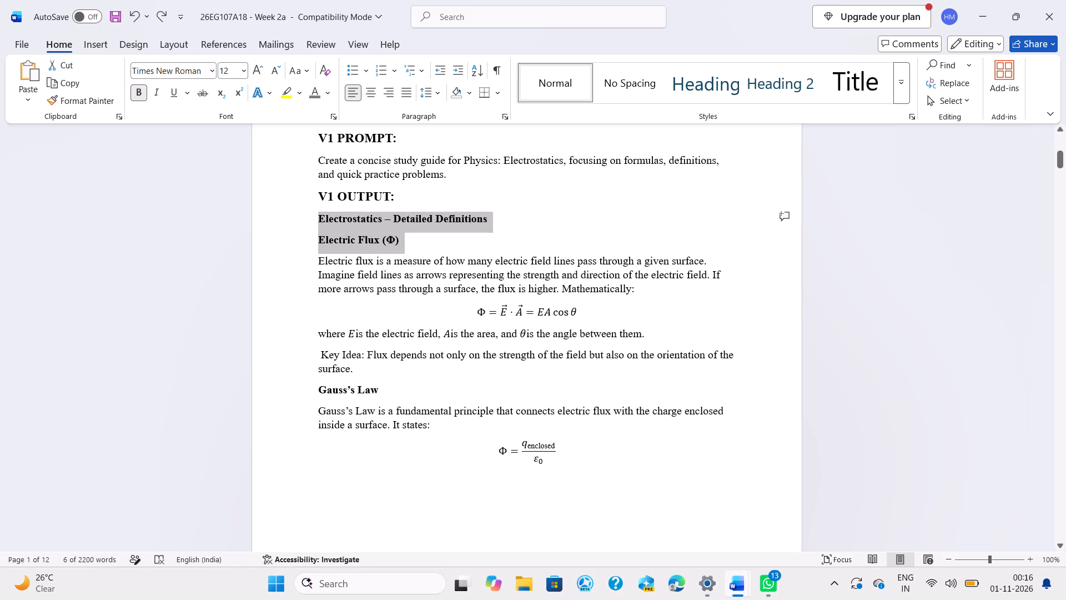
pyautogui.moveTo(318, 258); pyautogui.dragTo(618, 287)
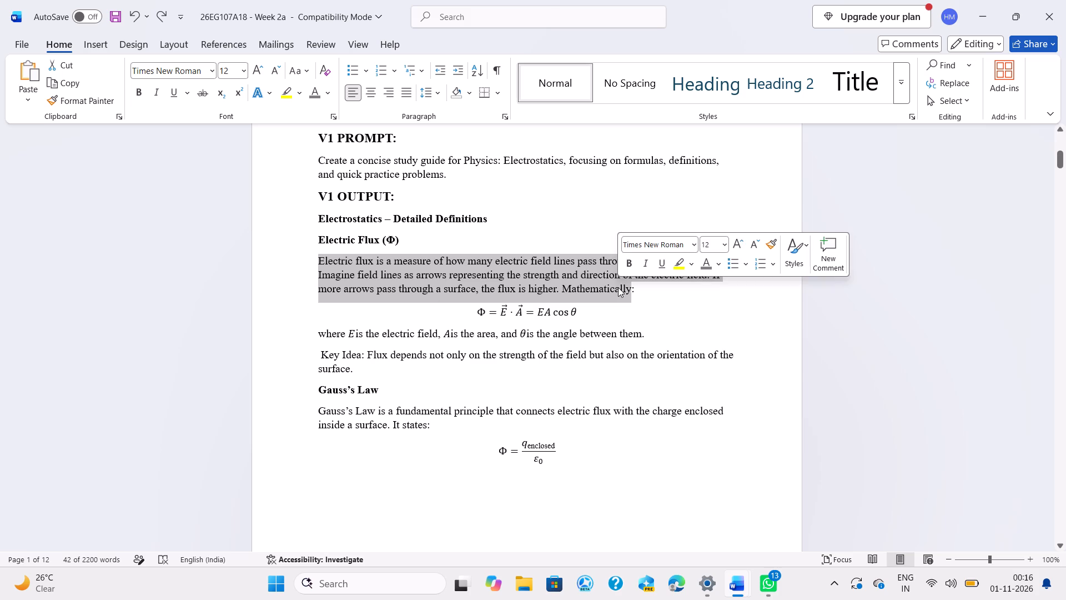
# Apply Times New Roman to the text from "where E is the electric field" through the Gauss's Law heading on page 1.
pyautogui.moveTo(316, 331); pyautogui.dragTo(378, 392)
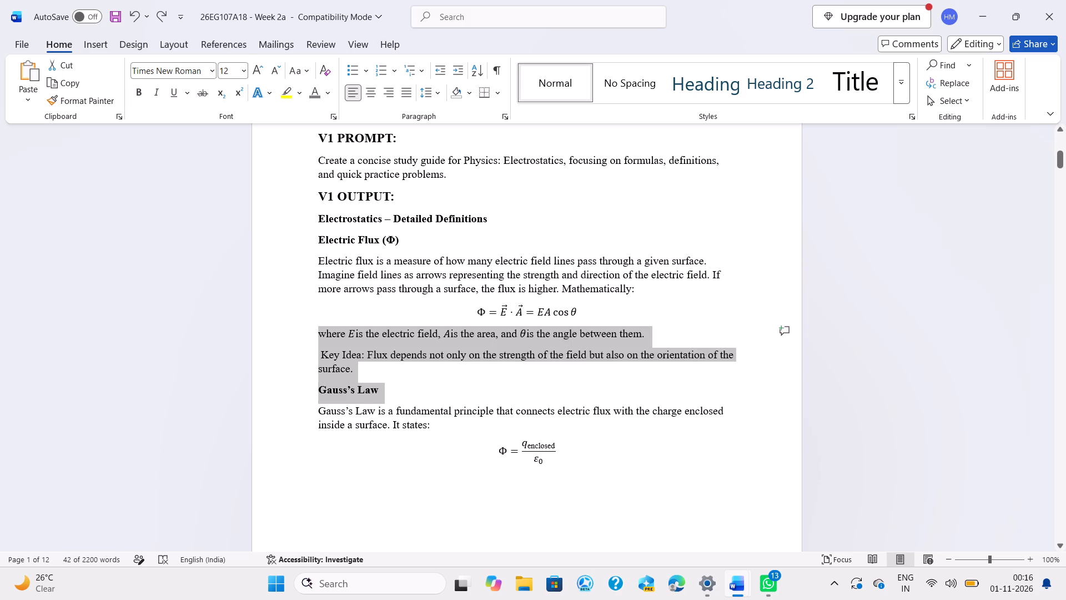
pyautogui.moveTo(378, 392); pyautogui.dragTo(379, 393)
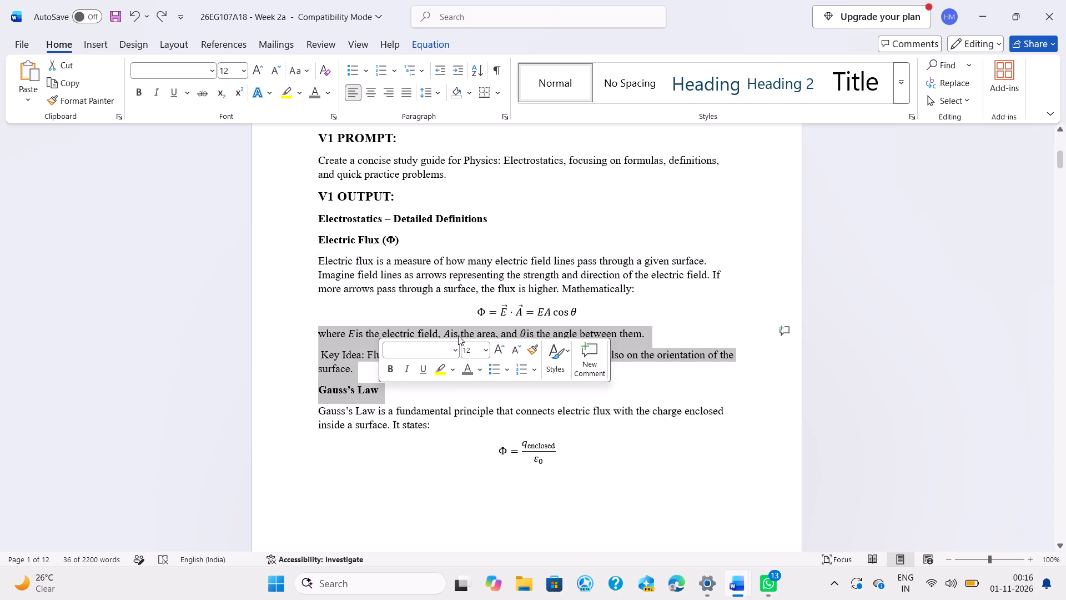
pyautogui.click(455, 352)
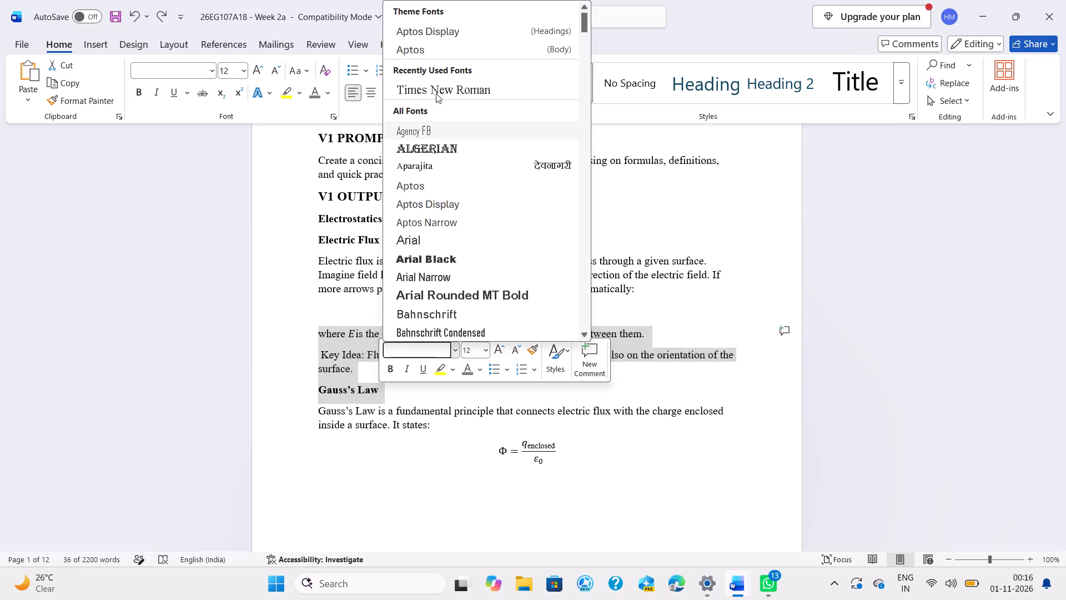
pyautogui.click(456, 83)
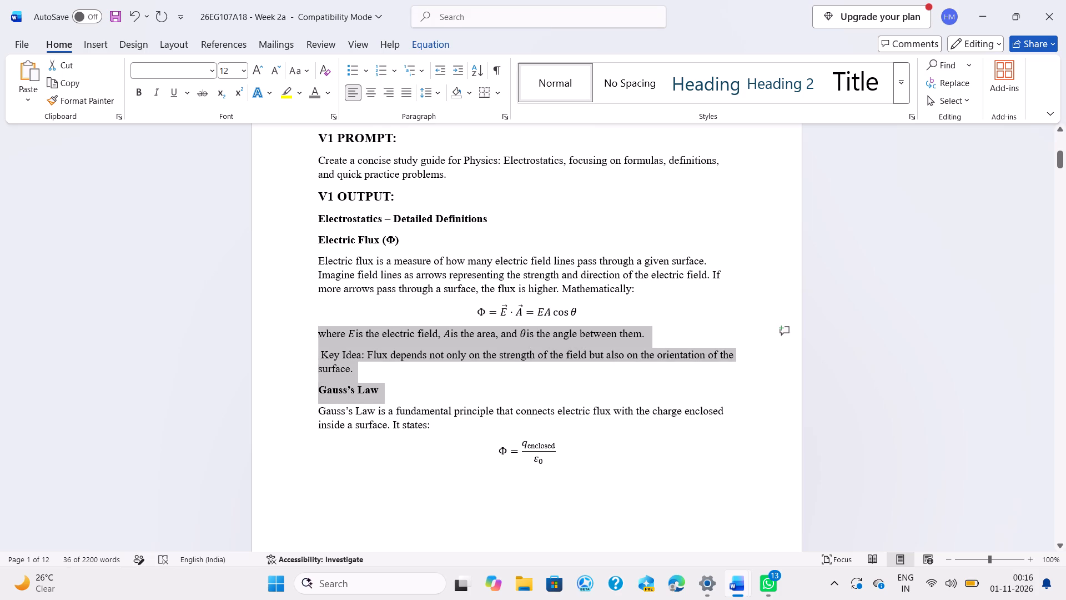
# Check the font and size of the Gauss's Law, Key Idea and Physical Meaning paragraphs in the V1 output.
pyautogui.moveTo(320, 413); pyautogui.dragTo(425, 433)
pyautogui.scroll(-1, 445, 469)
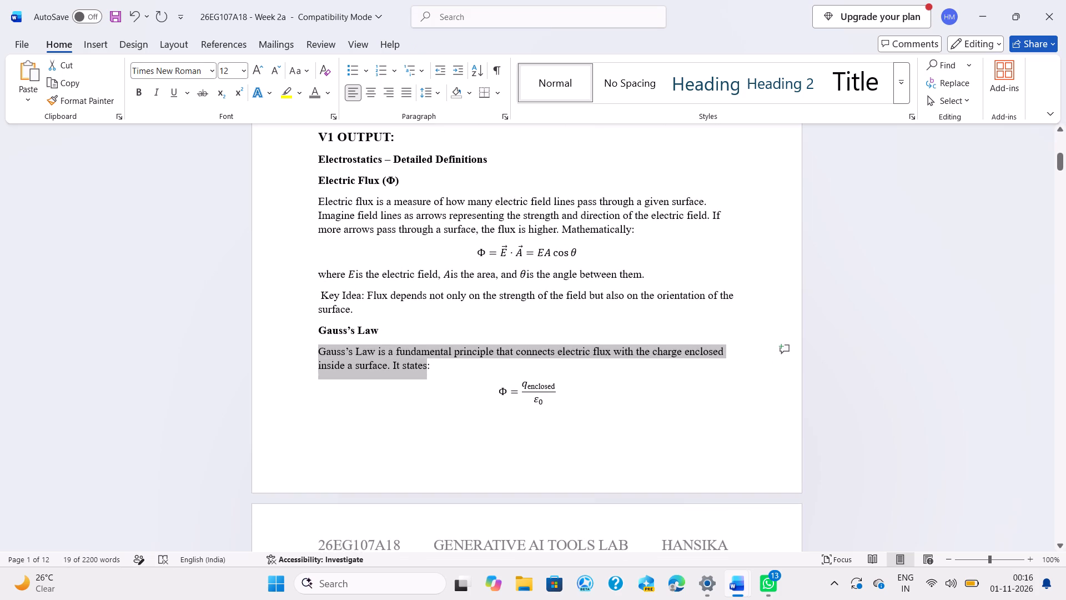
pyautogui.moveTo(320, 274); pyautogui.dragTo(490, 281)
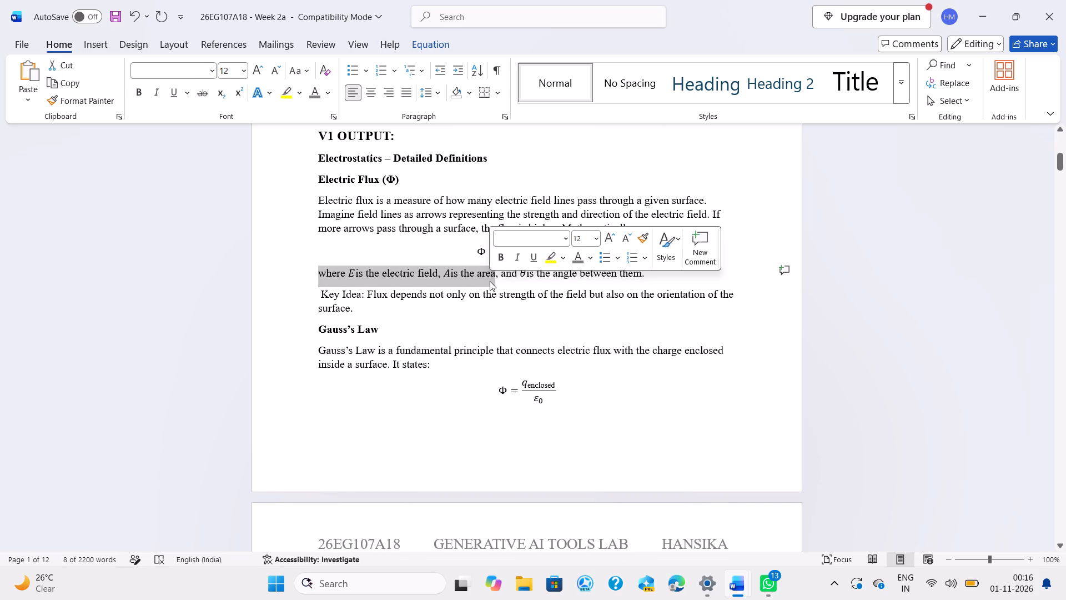
pyautogui.moveTo(398, 293); pyautogui.dragTo(438, 301)
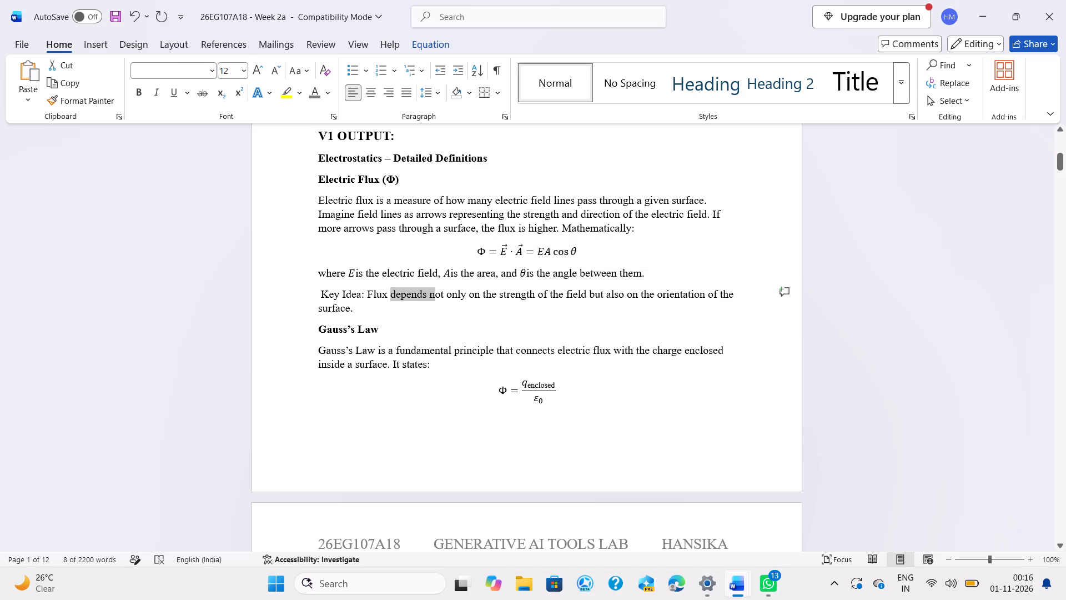
pyautogui.scroll(-2, 424, 412)
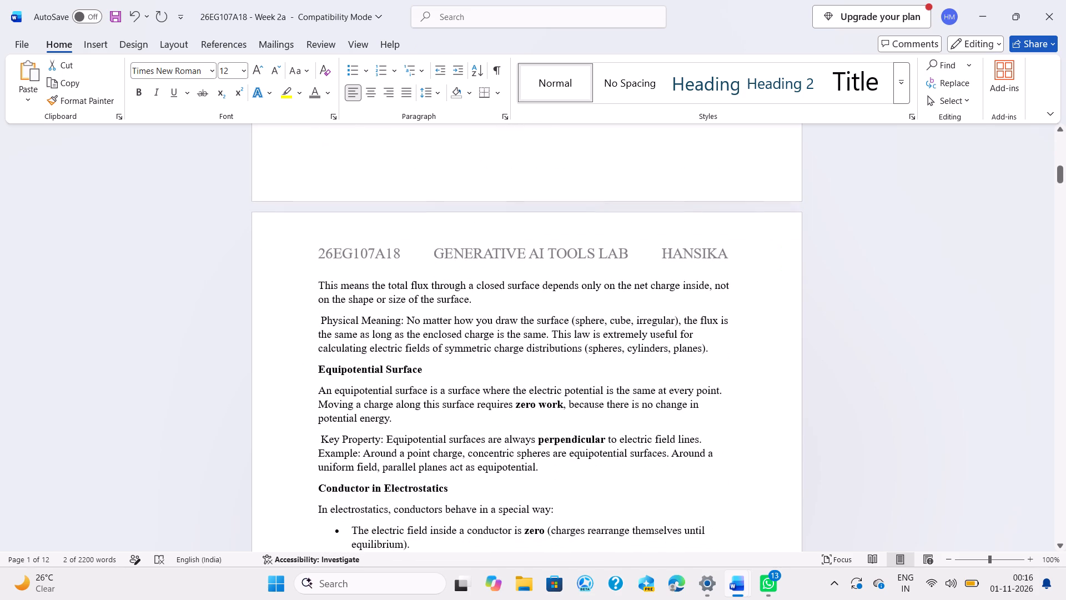
pyautogui.moveTo(319, 284); pyautogui.dragTo(459, 356)
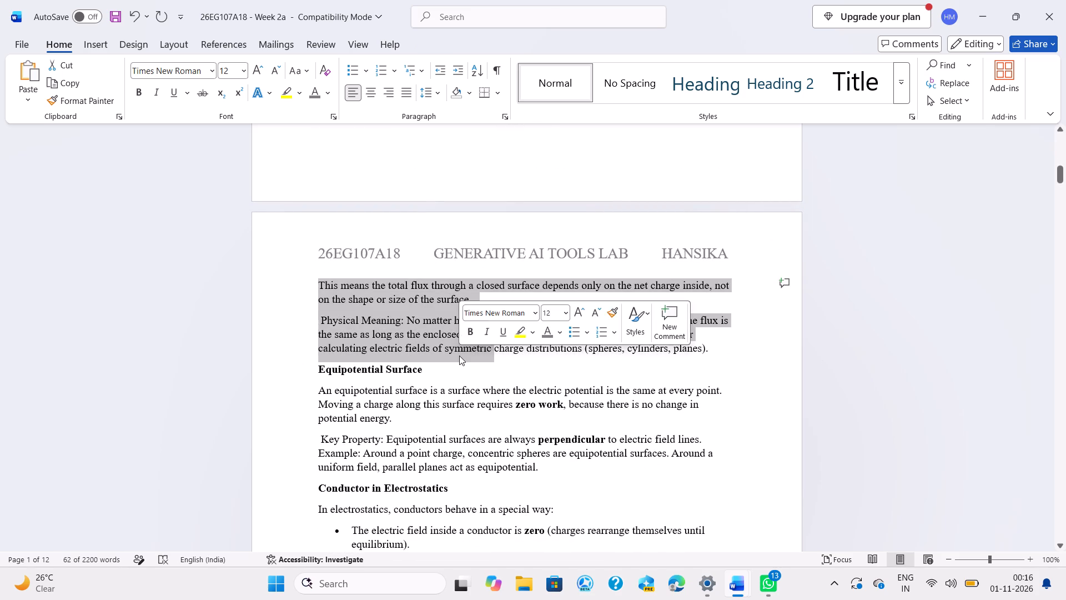
pyautogui.scroll(-5, 459, 356)
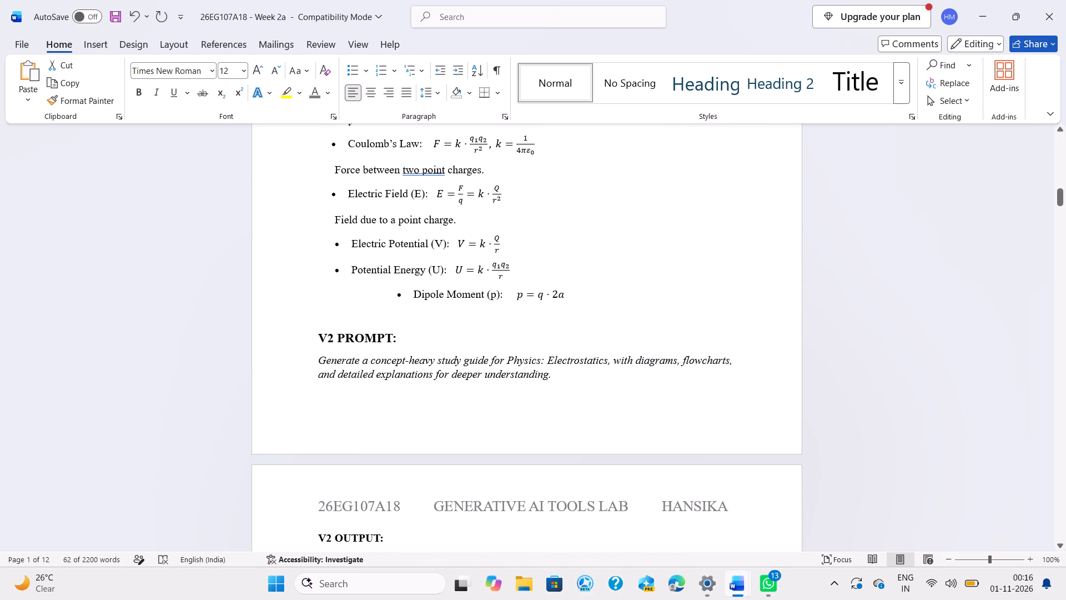
# Remove the italics from the V2 prompt text on page 2.
pyautogui.moveTo(321, 361); pyautogui.dragTo(560, 383)
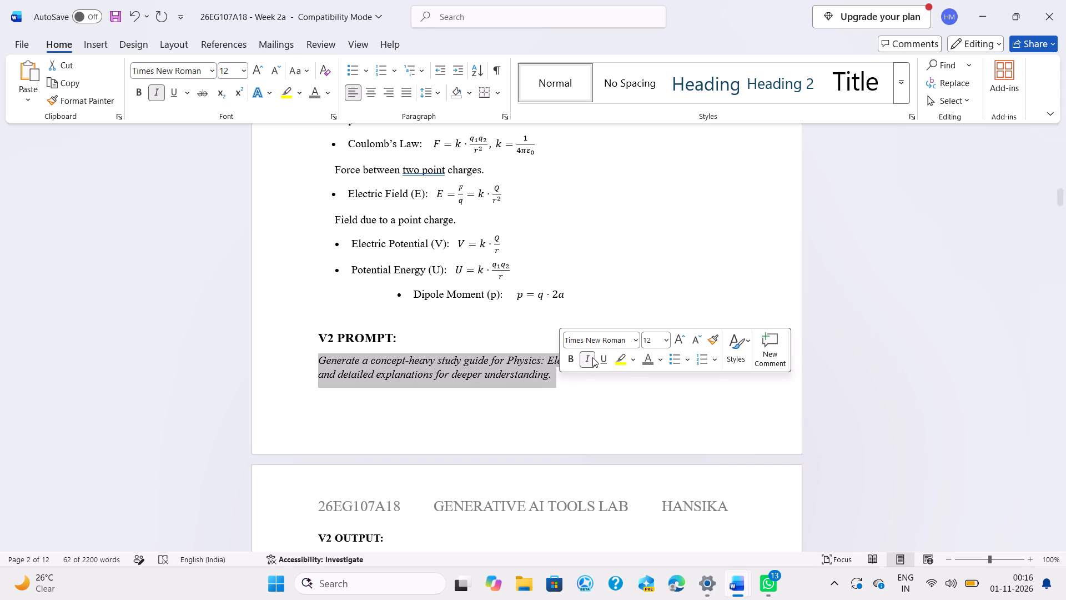
pyautogui.click(593, 357)
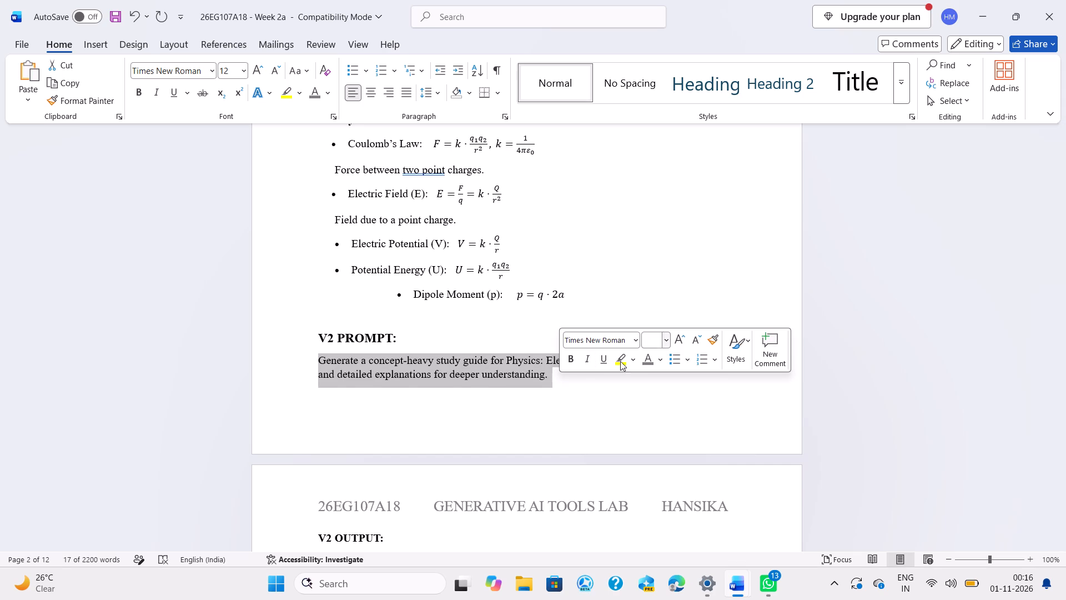
# Look through pages 1 to 4 to review the formatting of the V1, V2 and V3 sections.
pyautogui.scroll(-2, 532, 442)
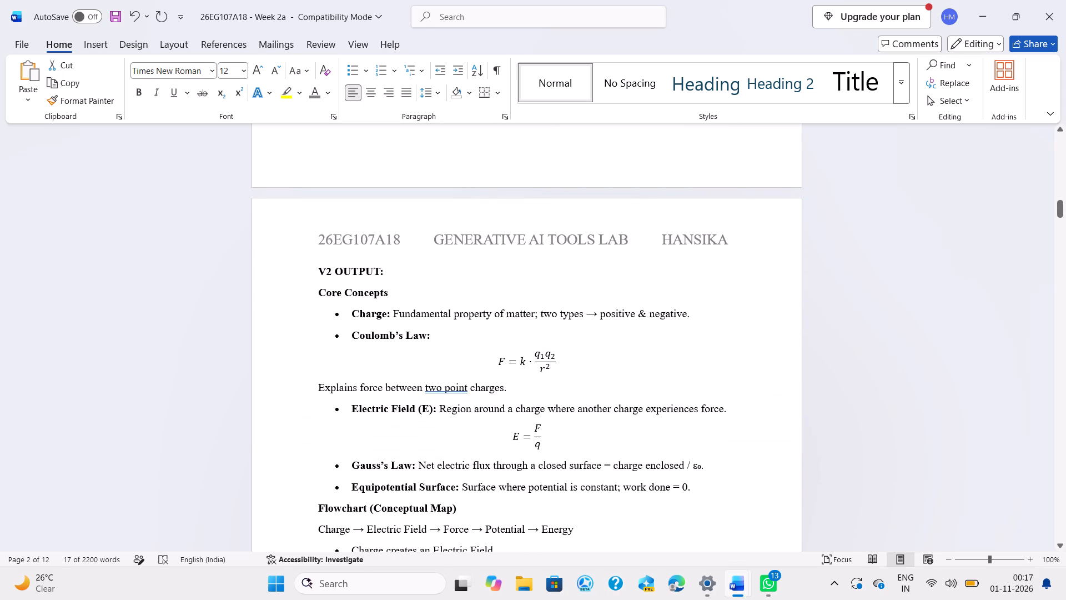
pyautogui.scroll(5, 496, 363)
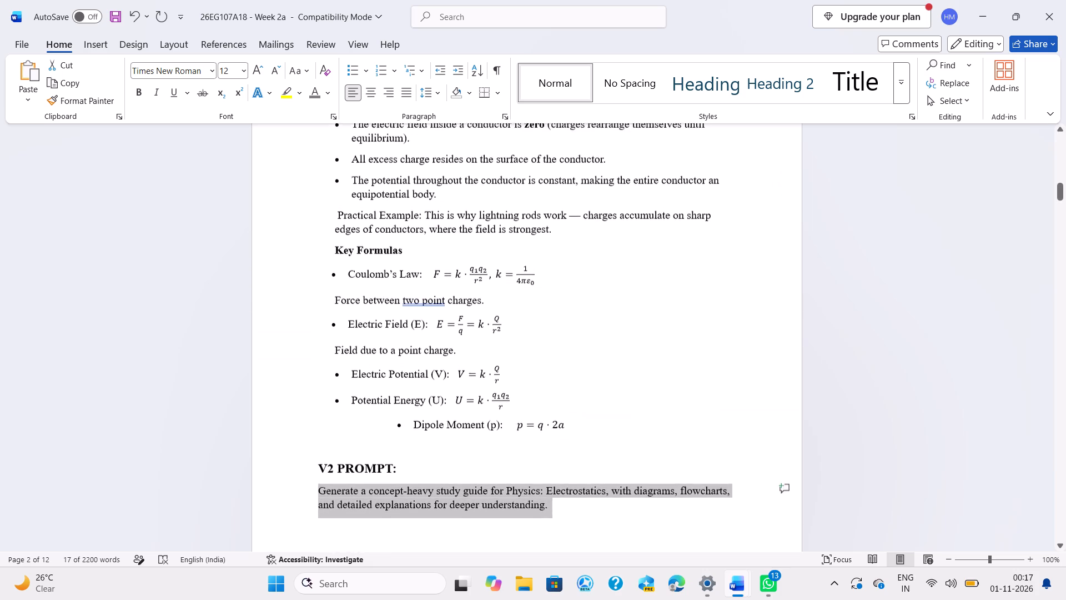
pyautogui.scroll(1, 496, 363)
pyautogui.scroll(-9, 496, 363)
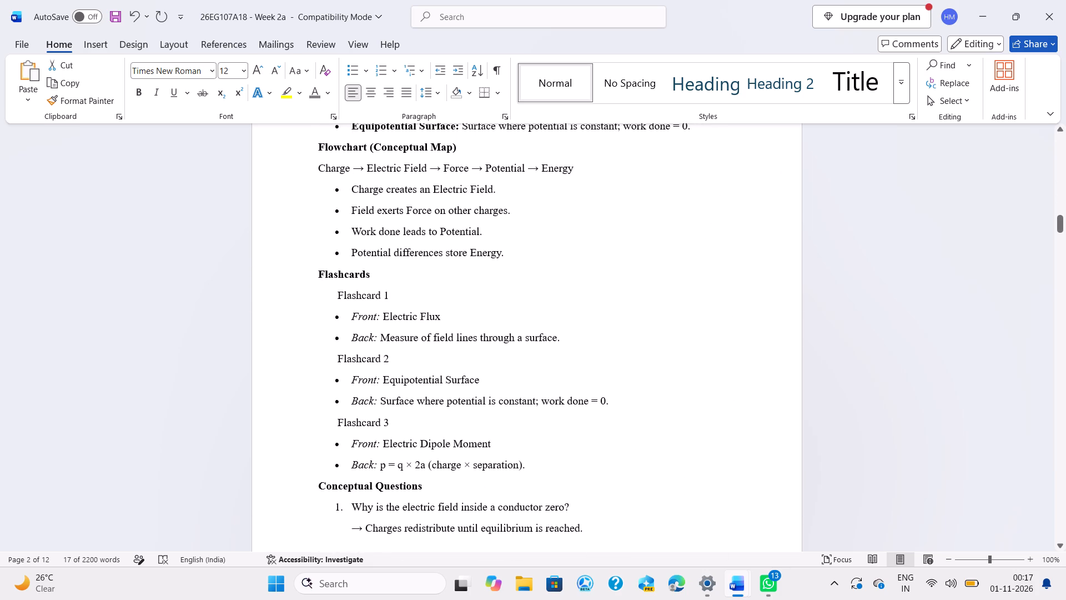
pyautogui.scroll(-3, 496, 363)
pyautogui.scroll(3, 496, 363)
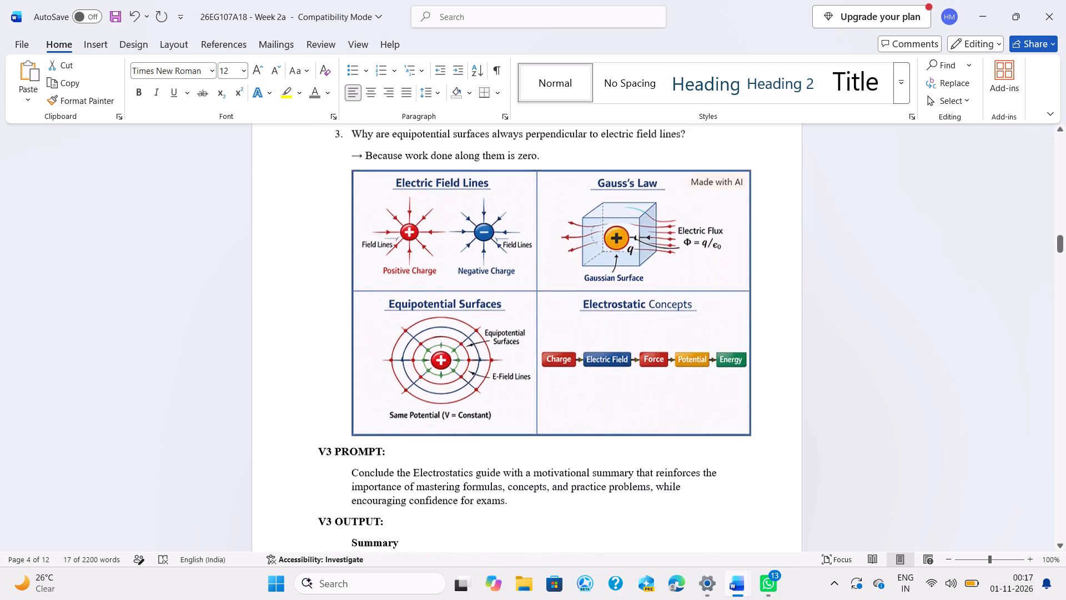
pyautogui.scroll(20, 496, 363)
pyautogui.scroll(10, 496, 363)
pyautogui.scroll(-3, 496, 363)
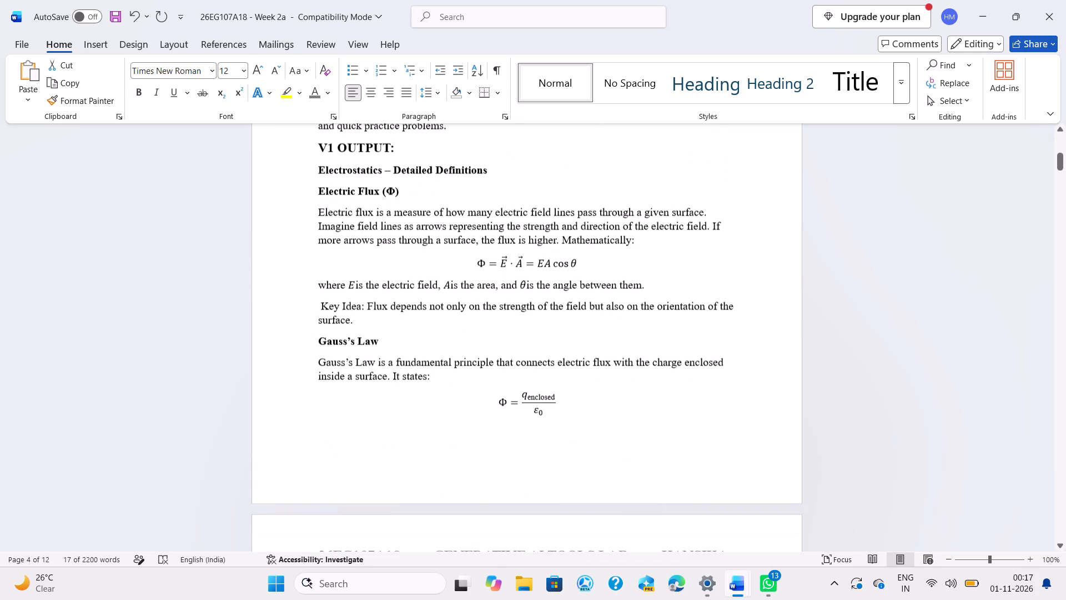
pyautogui.scroll(-7, 496, 363)
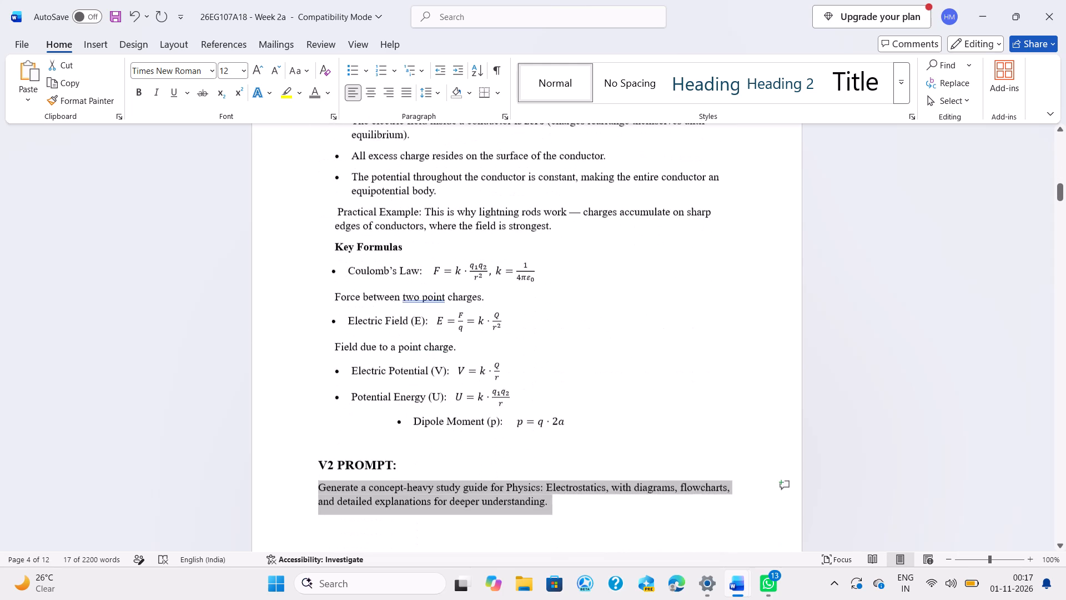
pyautogui.scroll(-1, 496, 363)
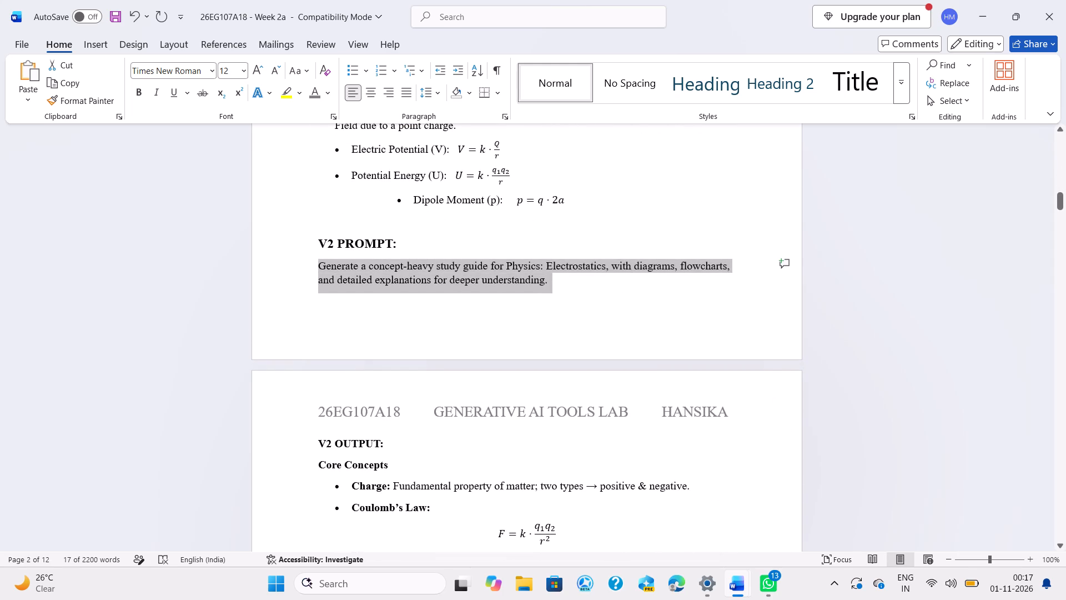
# Add the page footer text "ANURAG UNIVERSITY" followed by "AIML DEPARTMENT".
pyautogui.doubleClick(452, 353)
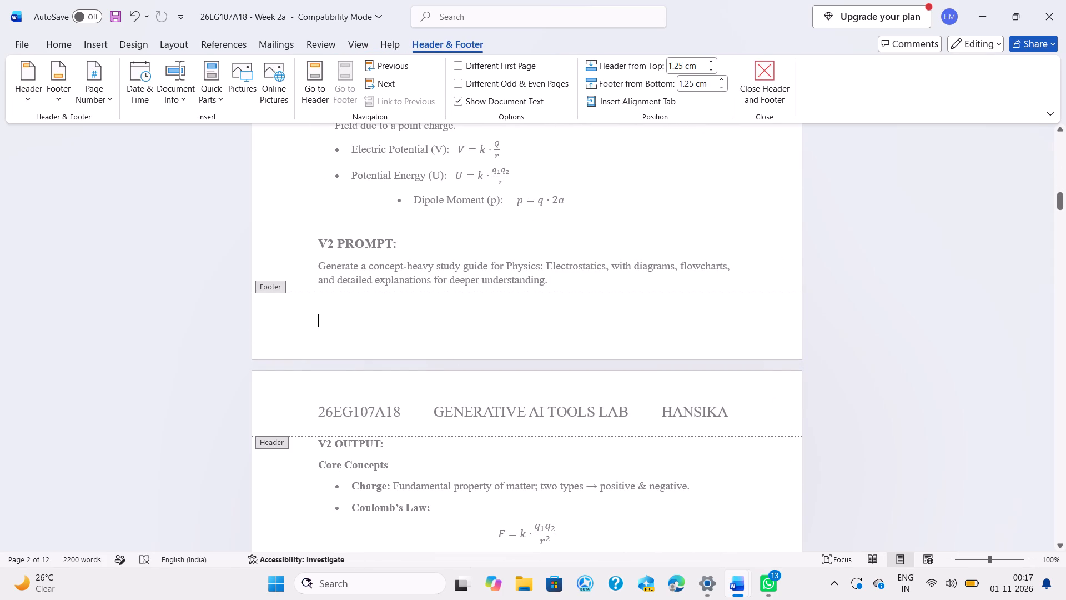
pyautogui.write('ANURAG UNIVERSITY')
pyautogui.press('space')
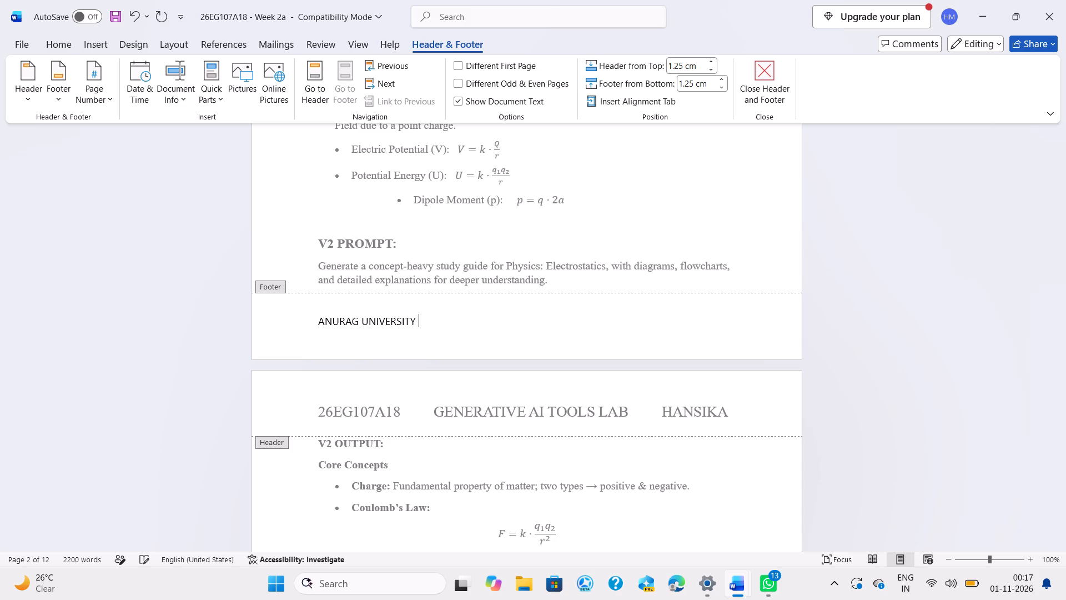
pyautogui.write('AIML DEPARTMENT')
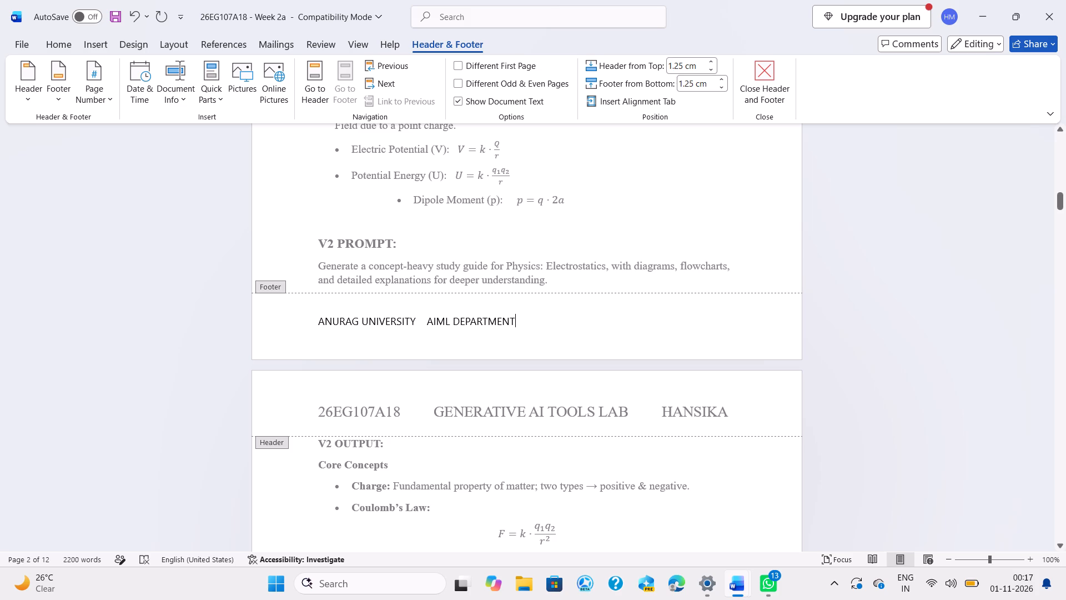
# Format the footer text in dark grey, Times New Roman, size 16.
pyautogui.moveTo(317, 320); pyautogui.dragTo(540, 317)
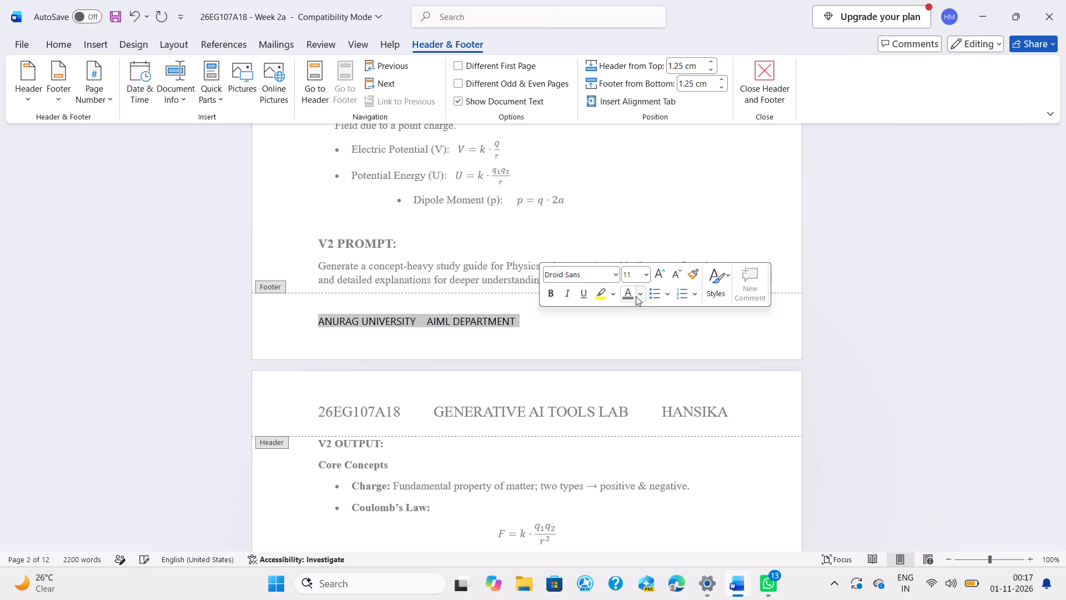
pyautogui.click(636, 296)
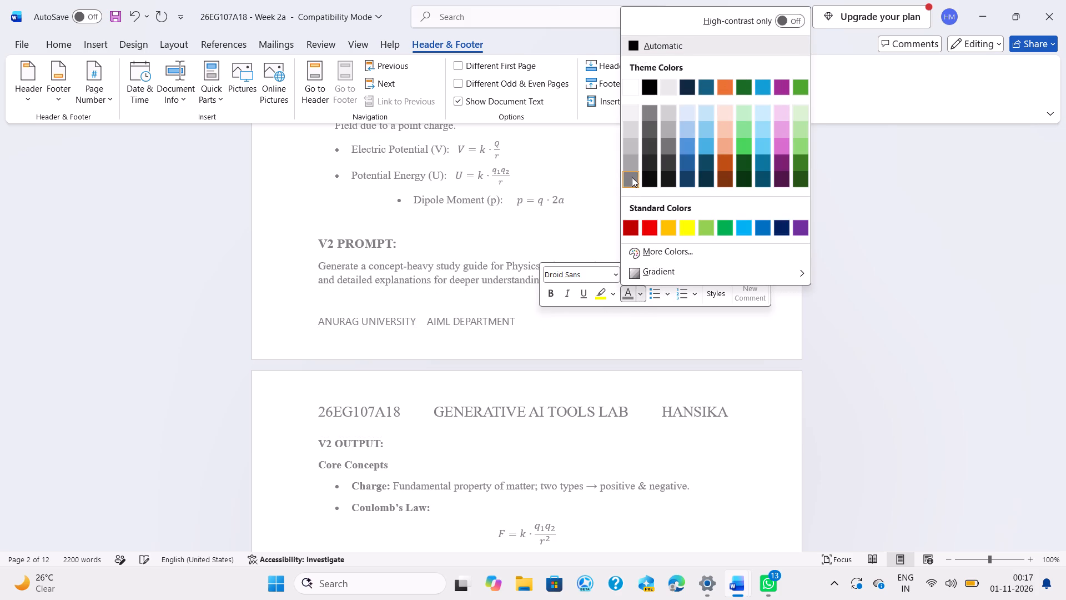
pyautogui.click(632, 177)
pyautogui.click(616, 276)
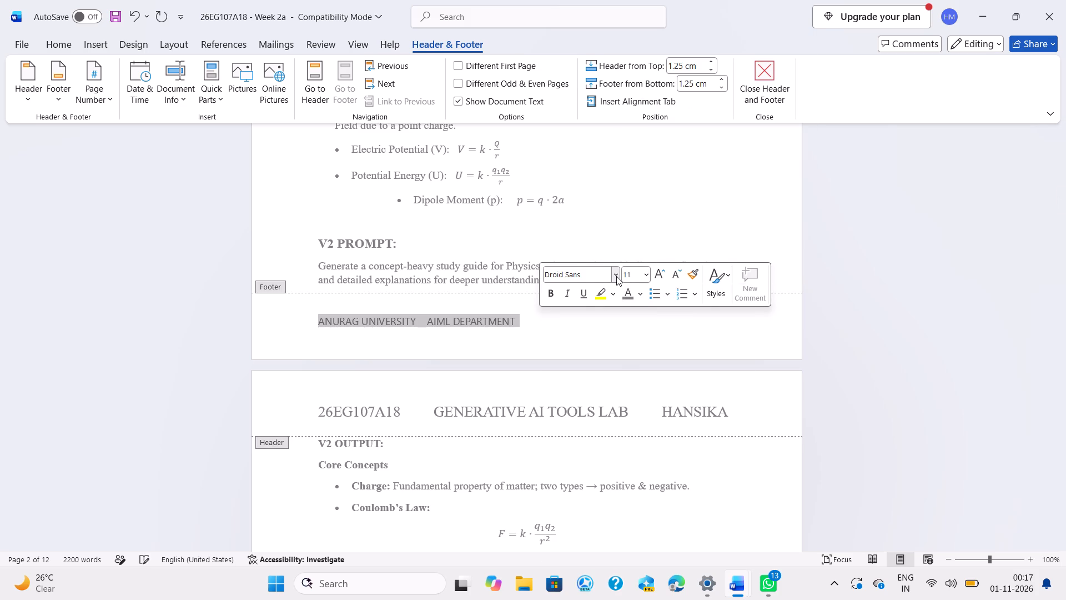
pyautogui.click(613, 376)
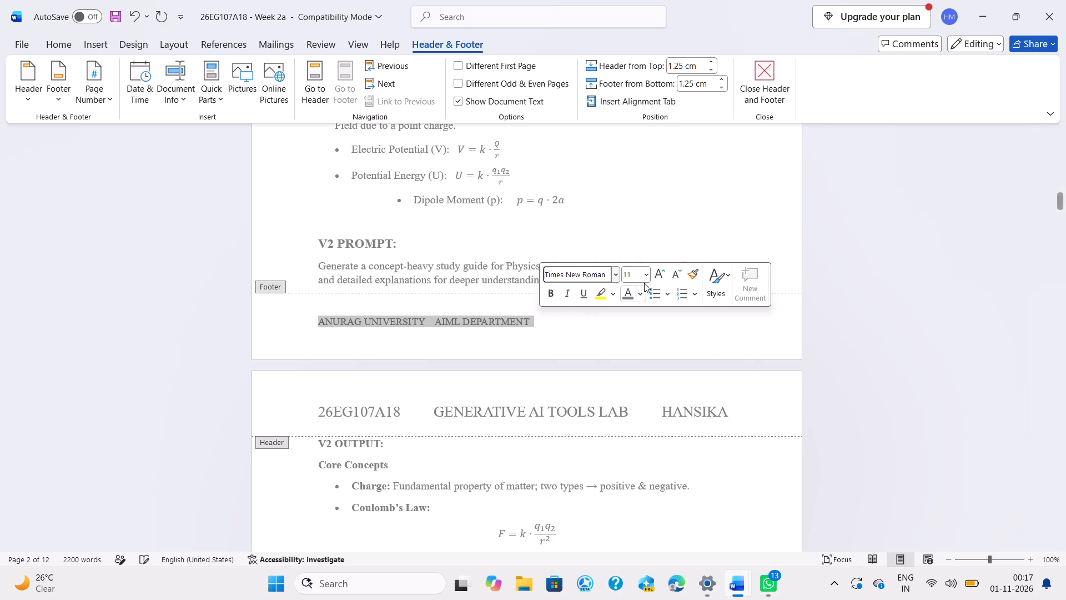
pyautogui.click(646, 274)
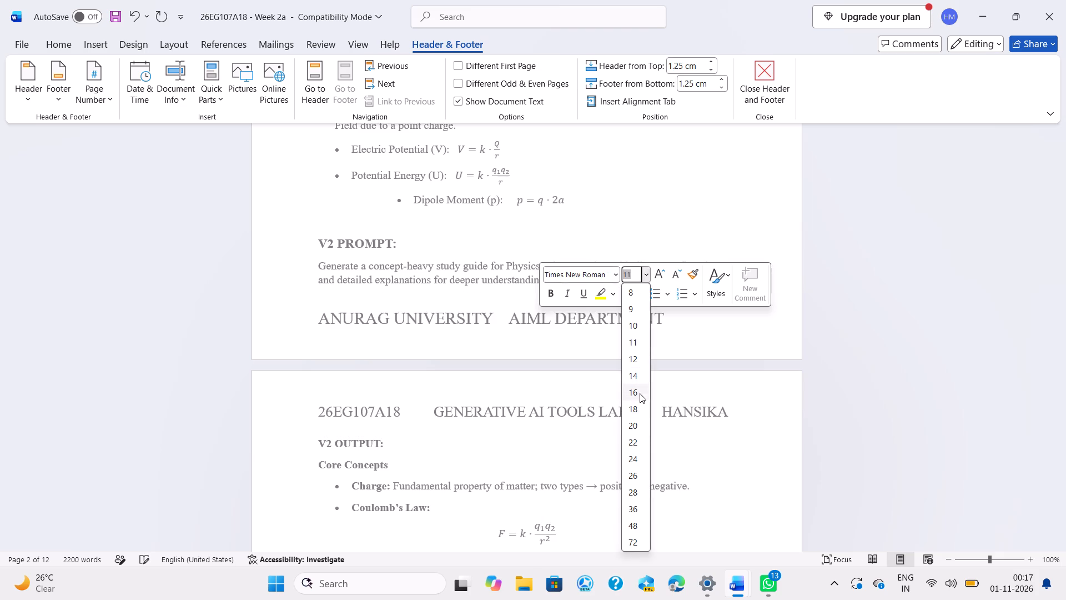
pyautogui.click(642, 392)
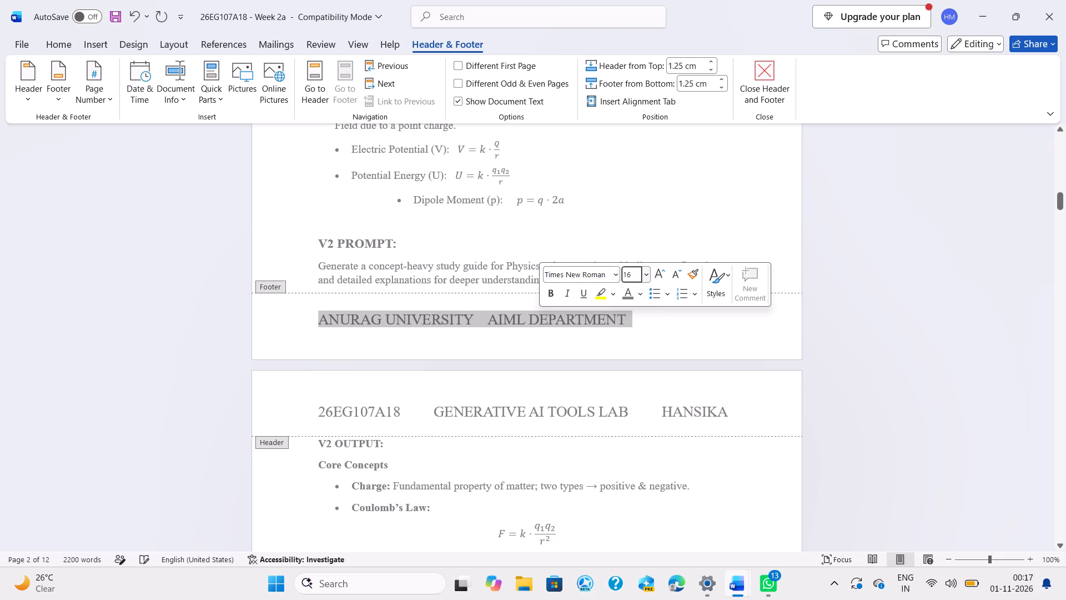
# Space AIML DEPARTMENT across to the right margin on the same footer line as ANURAG UNIVERSITY, and return to the body text.
pyautogui.click(486, 320)
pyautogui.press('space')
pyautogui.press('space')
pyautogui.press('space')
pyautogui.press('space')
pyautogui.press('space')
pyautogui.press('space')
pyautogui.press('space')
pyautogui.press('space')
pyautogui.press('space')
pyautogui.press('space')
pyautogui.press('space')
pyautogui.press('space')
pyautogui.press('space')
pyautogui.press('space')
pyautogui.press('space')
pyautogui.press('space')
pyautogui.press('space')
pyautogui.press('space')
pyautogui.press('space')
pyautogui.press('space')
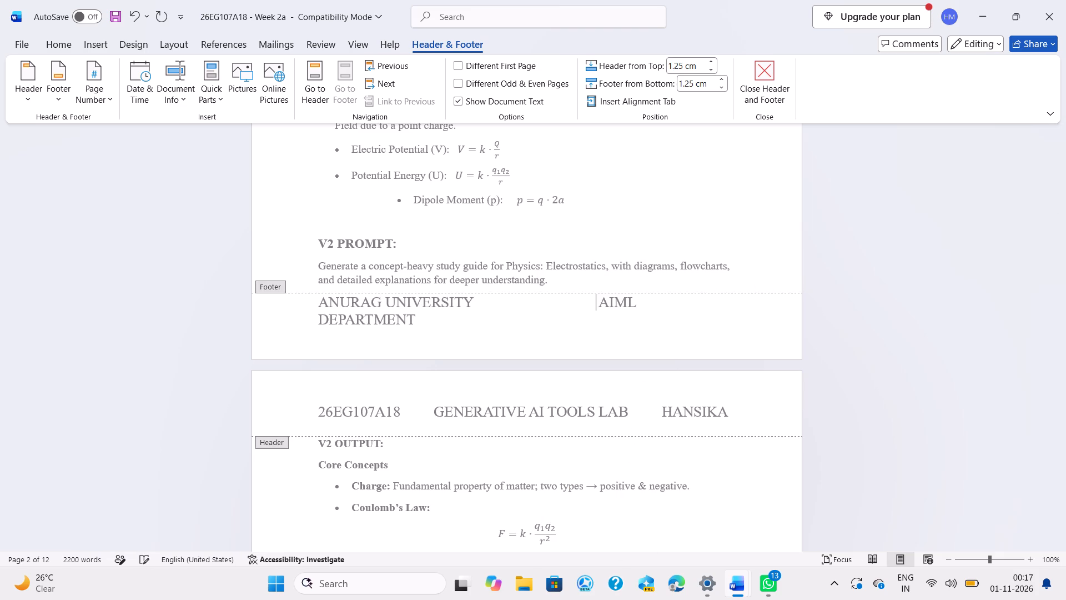
pyautogui.press('BackSpace')
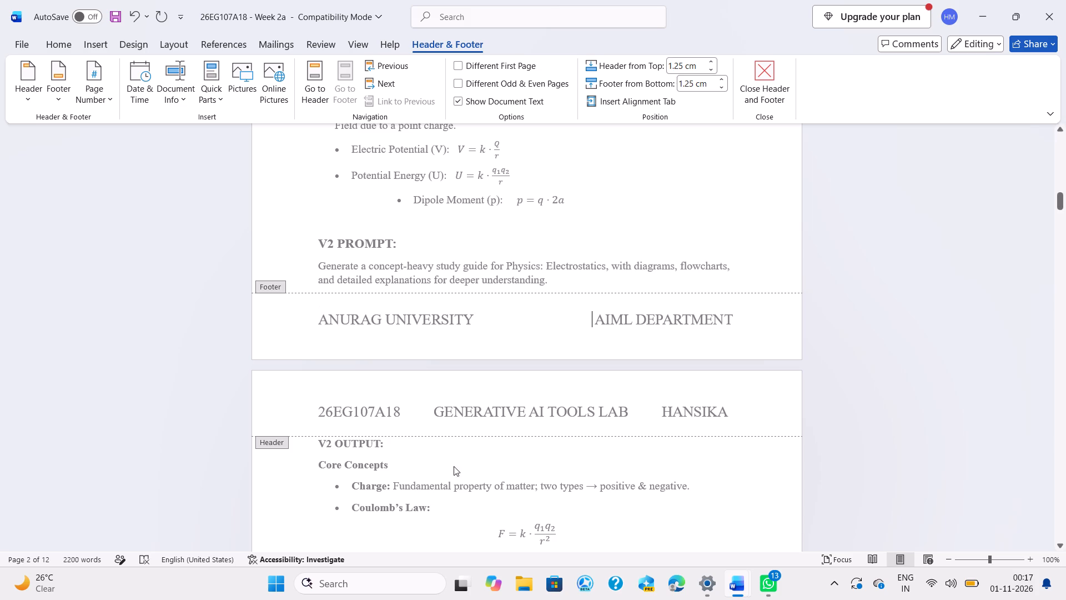
pyautogui.scroll(-1, 447, 488)
pyautogui.doubleClick(447, 488)
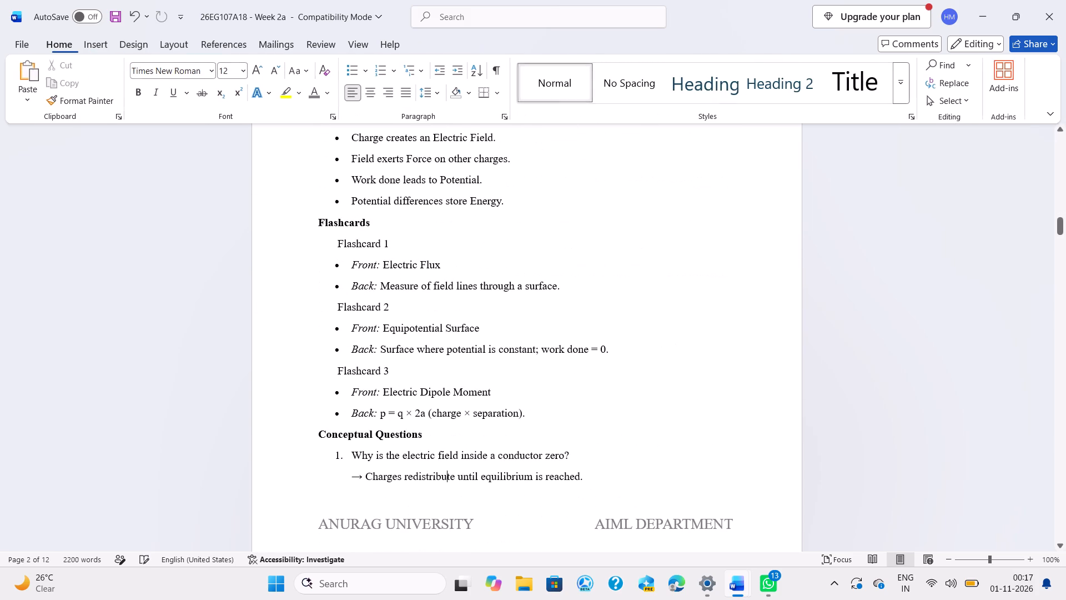
# Review the footer and page layout on the pages following the V2 output, including around the electrostatics diagram.
pyautogui.scroll(-11, 447, 488)
pyautogui.scroll(2, 447, 488)
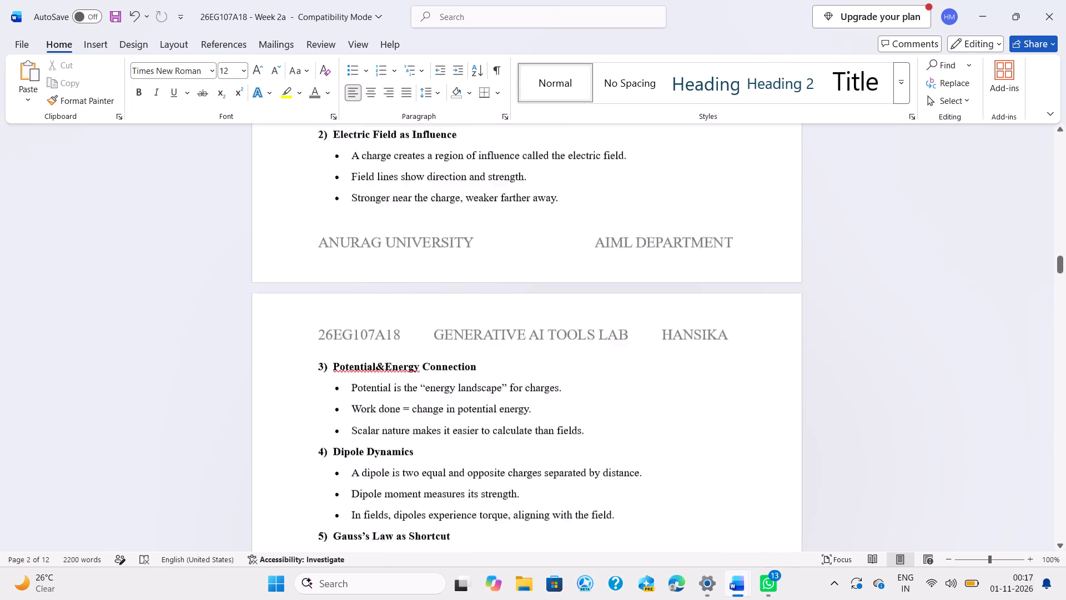
pyautogui.scroll(3, 447, 488)
pyautogui.scroll(-2, 479, 576)
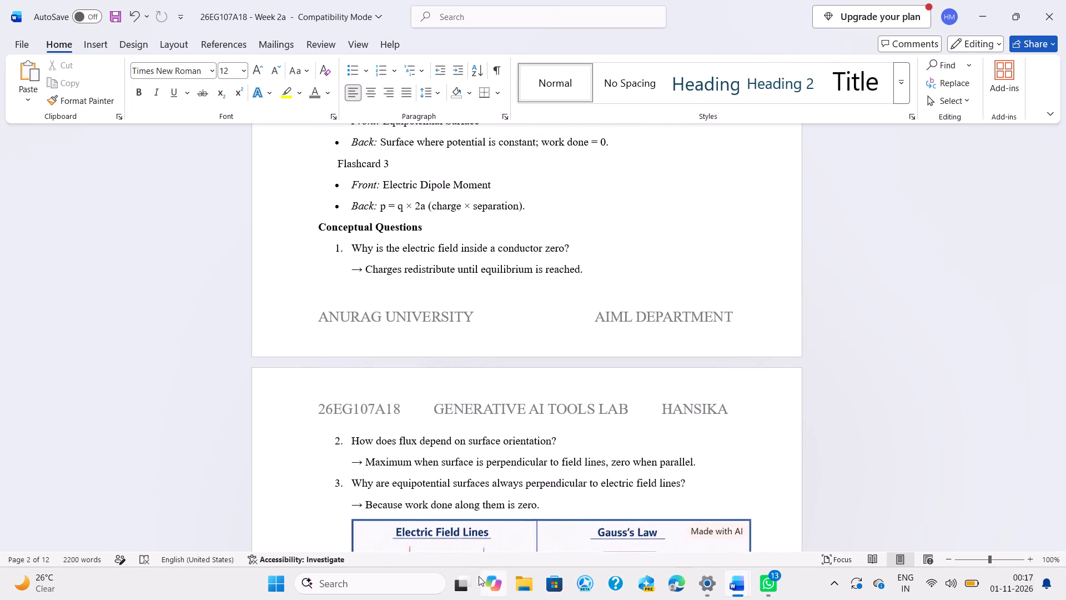
pyautogui.scroll(-2, 494, 541)
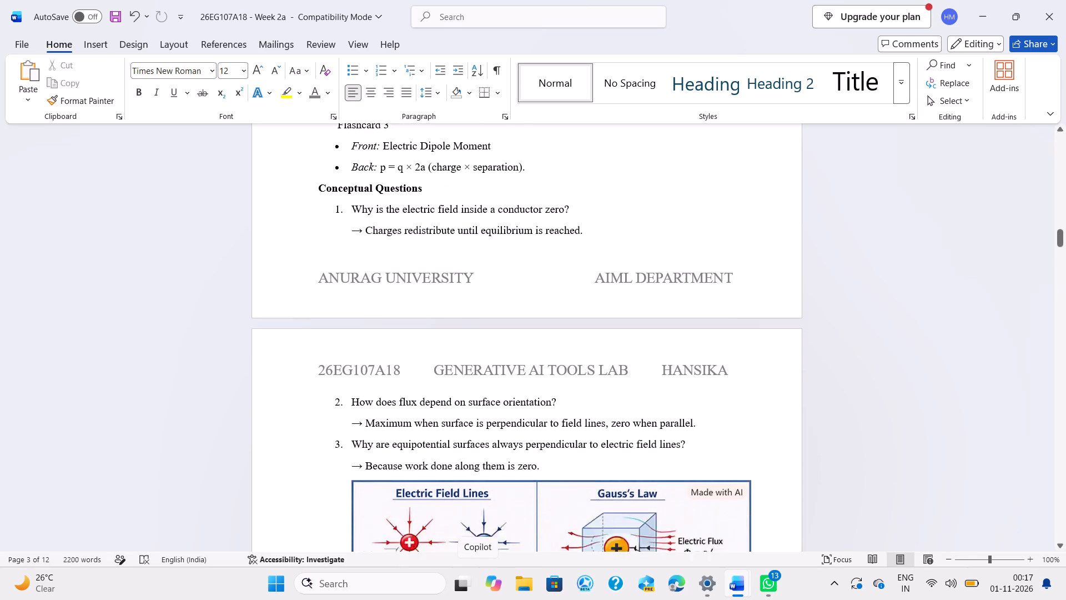
pyautogui.scroll(-1, 509, 511)
pyautogui.click(509, 511)
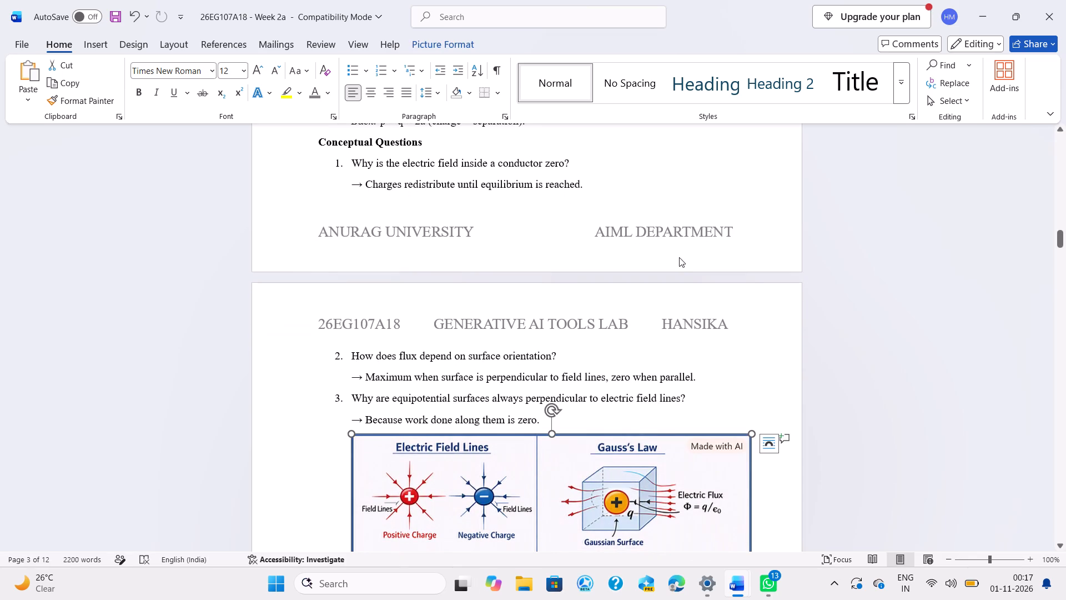
# Set the height of the electrostatics diagram below the conceptual questions to 3.16 cm, keeping its proportions.
pyautogui.click(465, 39)
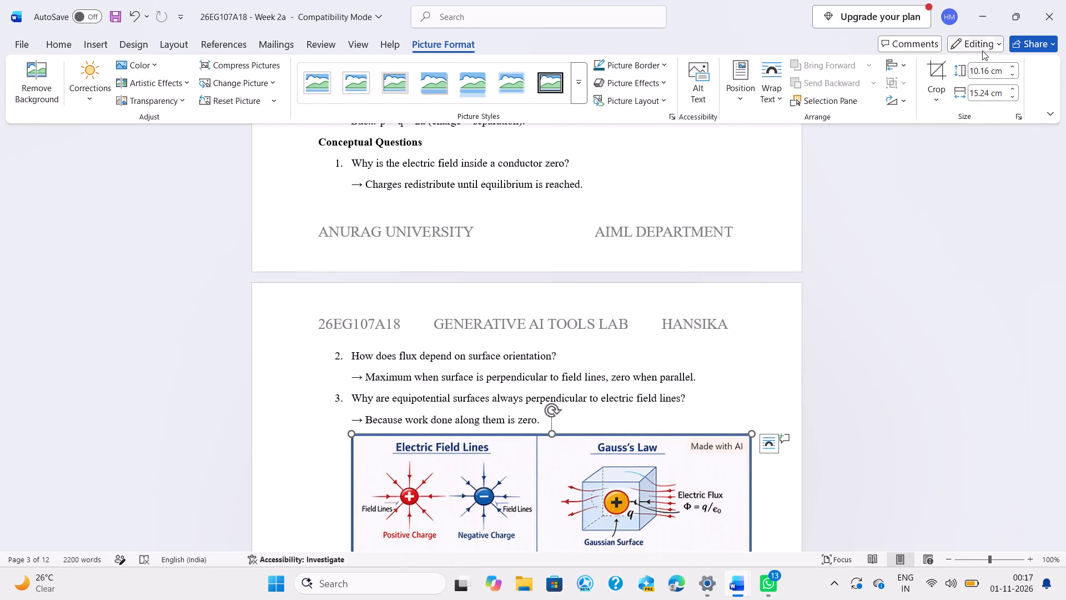
pyautogui.click(982, 68)
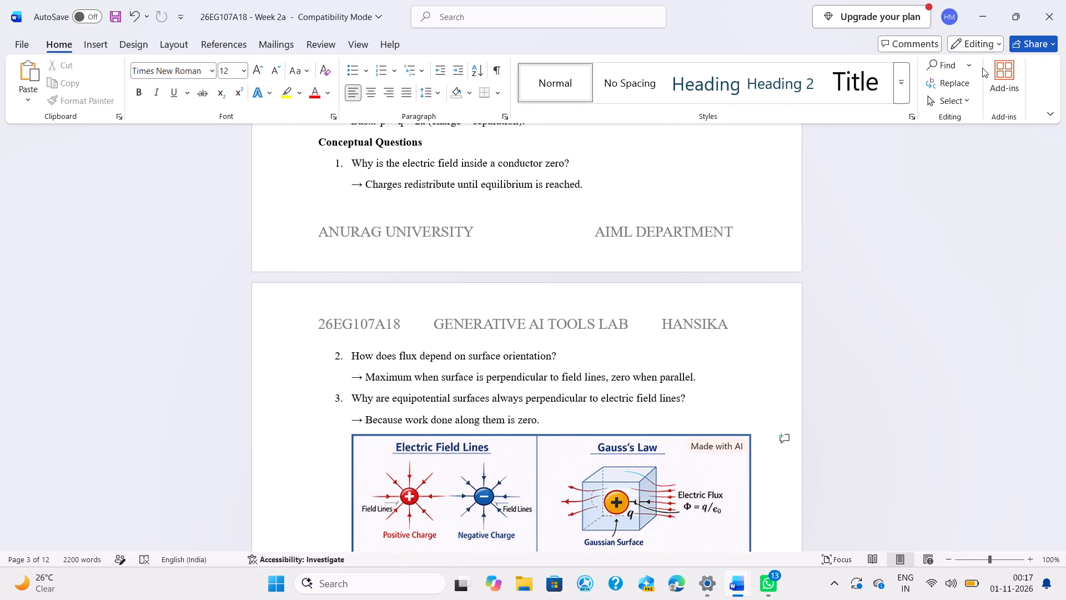
pyautogui.click(982, 68)
pyautogui.press('Left')
pyautogui.click(548, 483)
pyautogui.doubleClick(548, 483)
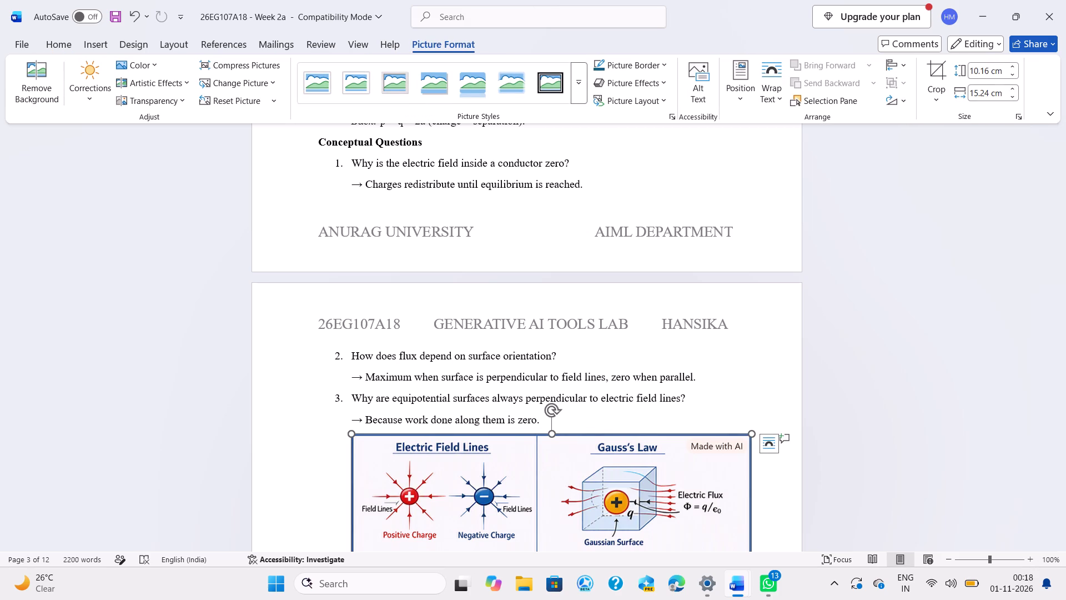
pyautogui.click(974, 65)
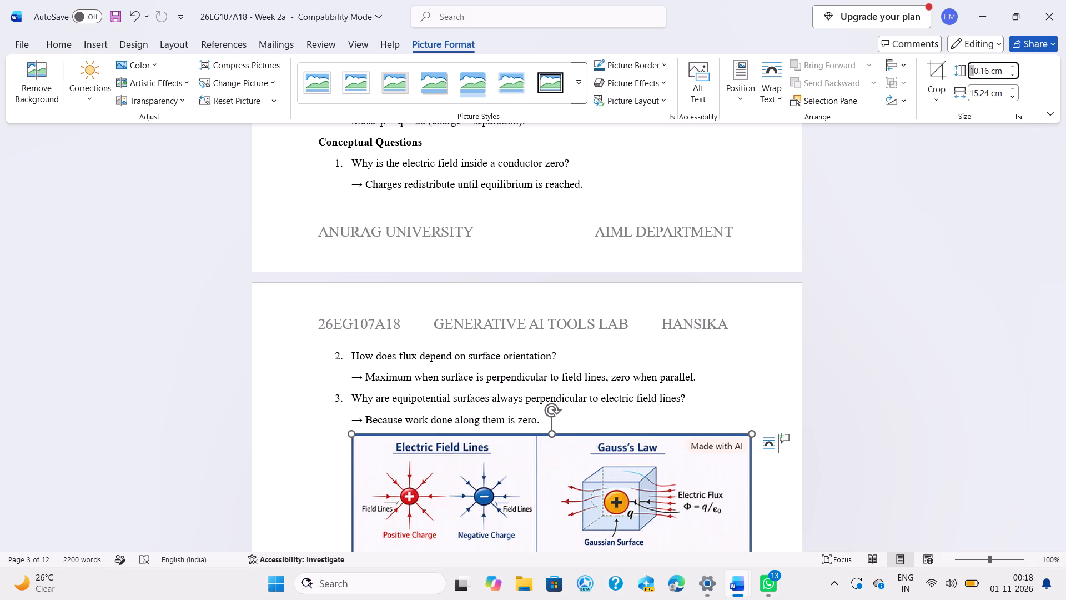
pyautogui.click(979, 67)
pyautogui.press('BackSpace')
pyautogui.press('BackSpace')
pyautogui.press('BackSpace')
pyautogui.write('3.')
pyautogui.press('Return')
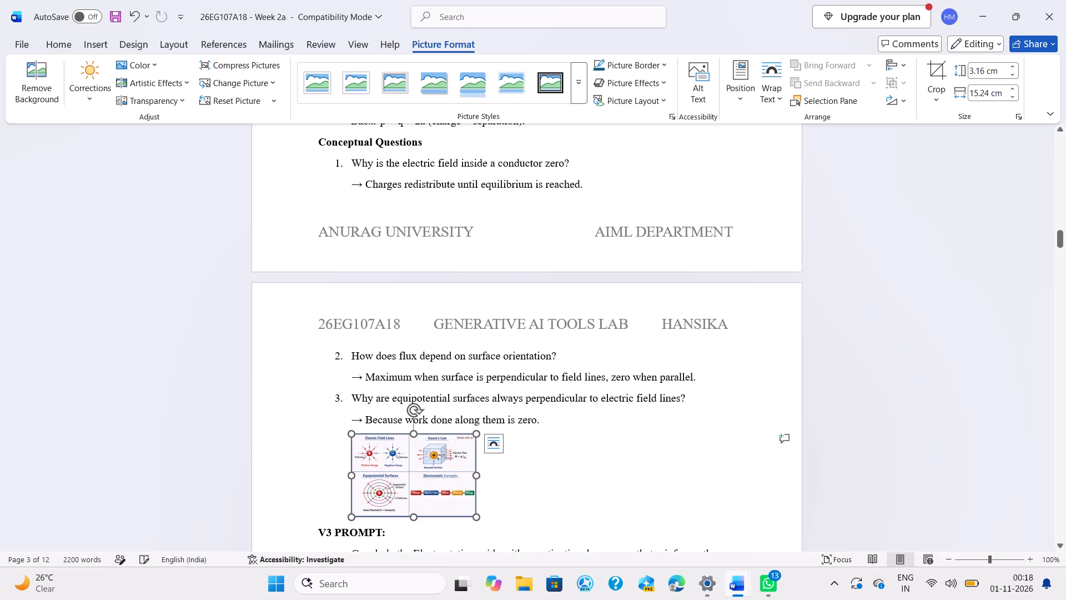
# Review the remaining pages from the resized diagram through the V3 sections to the end of the report.
pyautogui.scroll(-4, 979, 67)
pyautogui.scroll(-3, 490, 508)
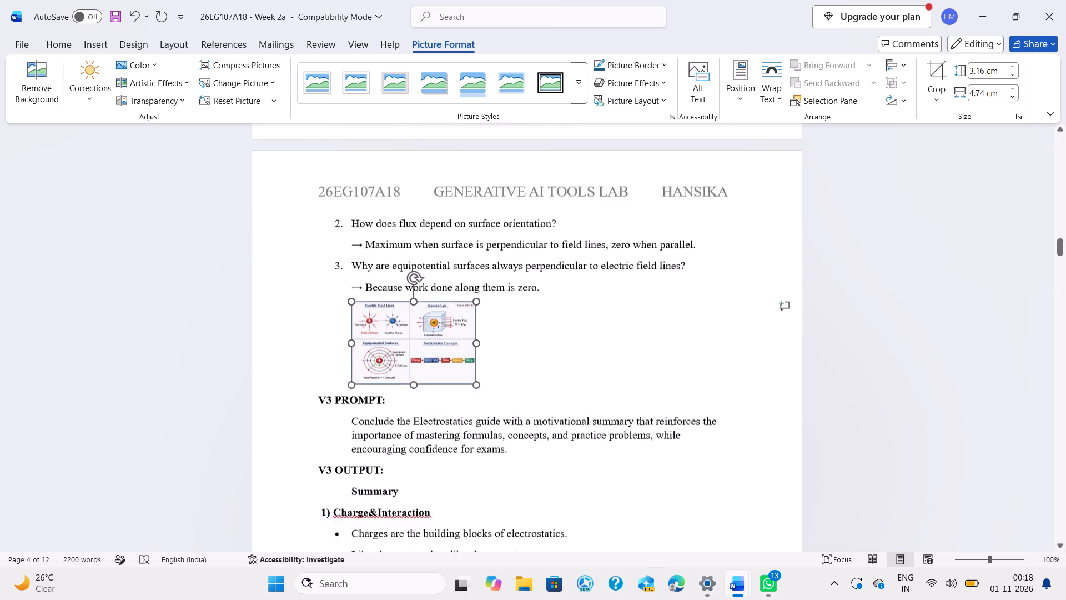
pyautogui.scroll(-9, 490, 508)
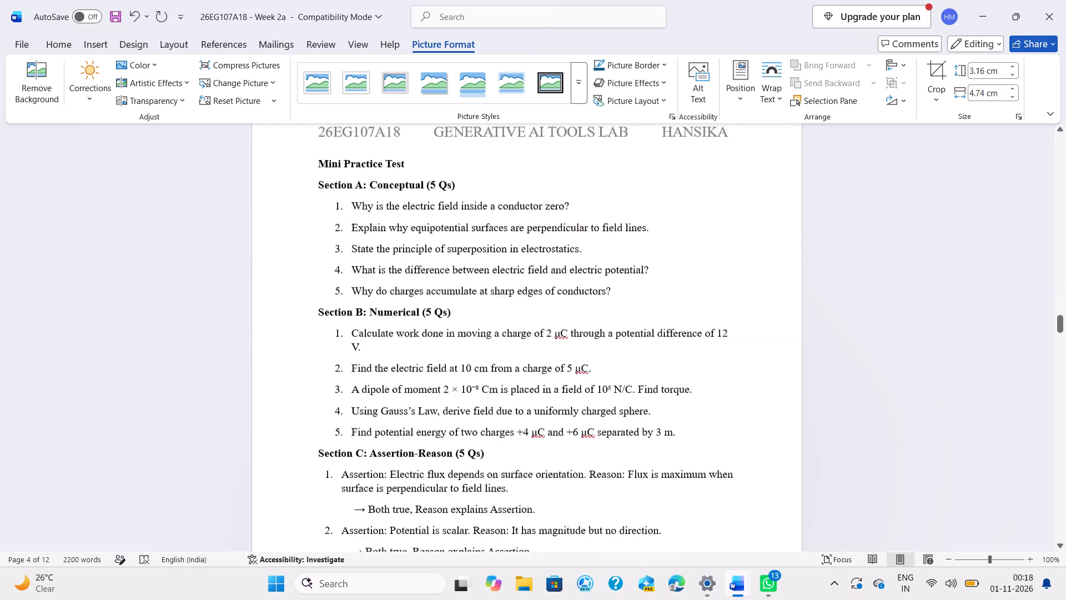
pyautogui.scroll(-8, 490, 508)
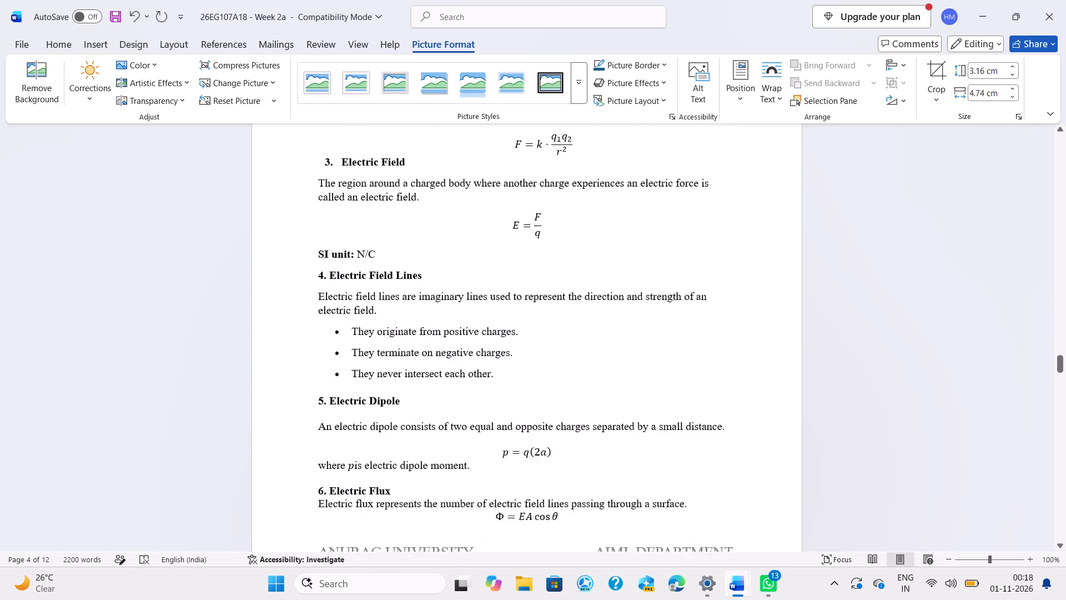
pyautogui.scroll(-9, 490, 508)
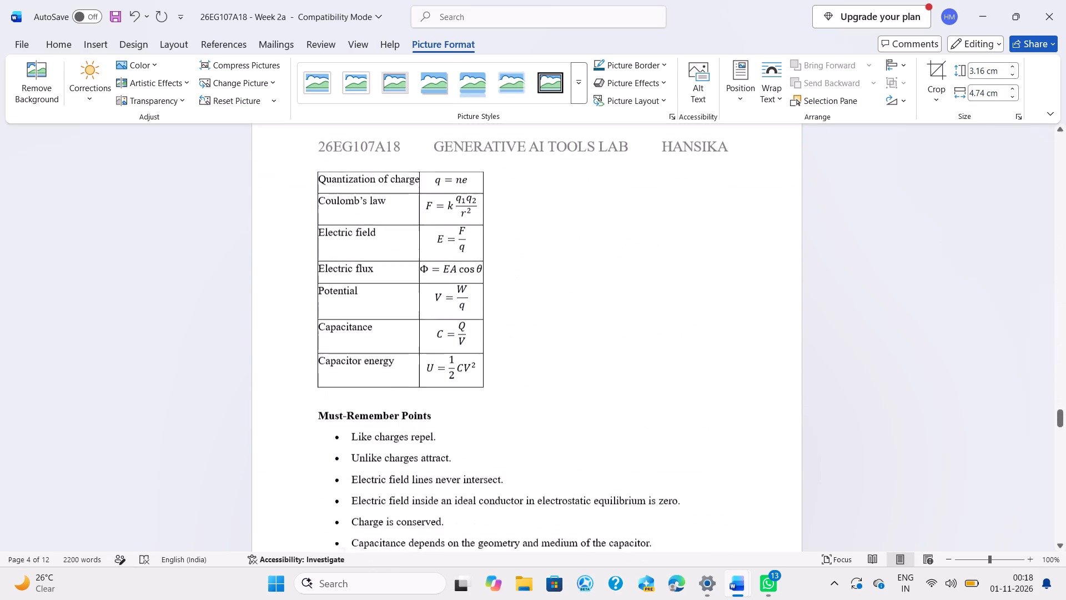
pyautogui.scroll(-10, 490, 508)
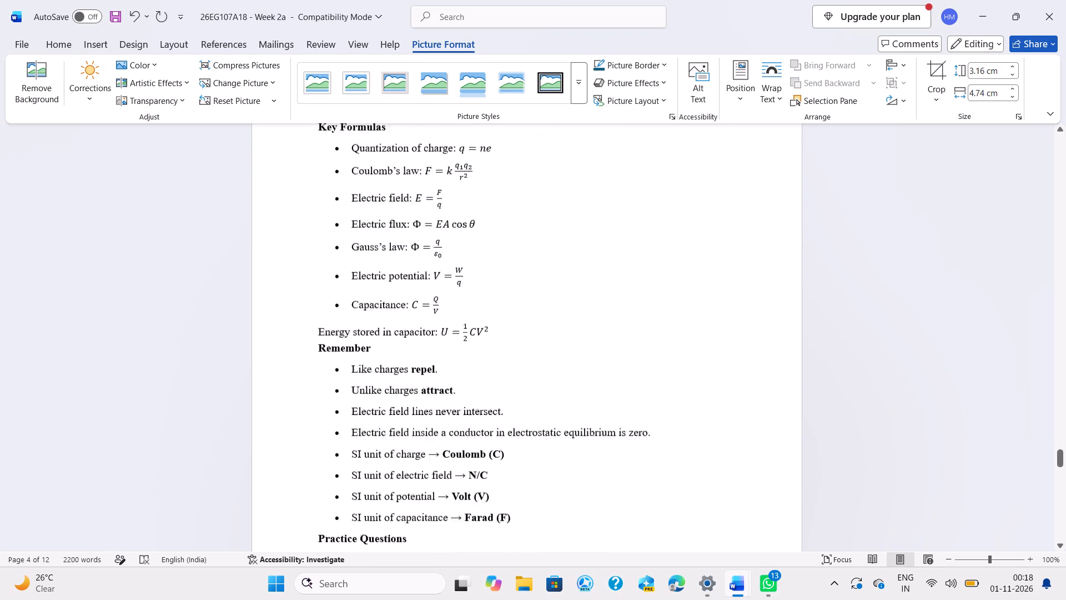
pyautogui.scroll(-7, 490, 508)
pyautogui.scroll(4, 490, 508)
pyautogui.scroll(-1, 490, 508)
# Delete the blank paragraphs at the end of the report to try to remove the empty last page.
pyautogui.click(490, 508)
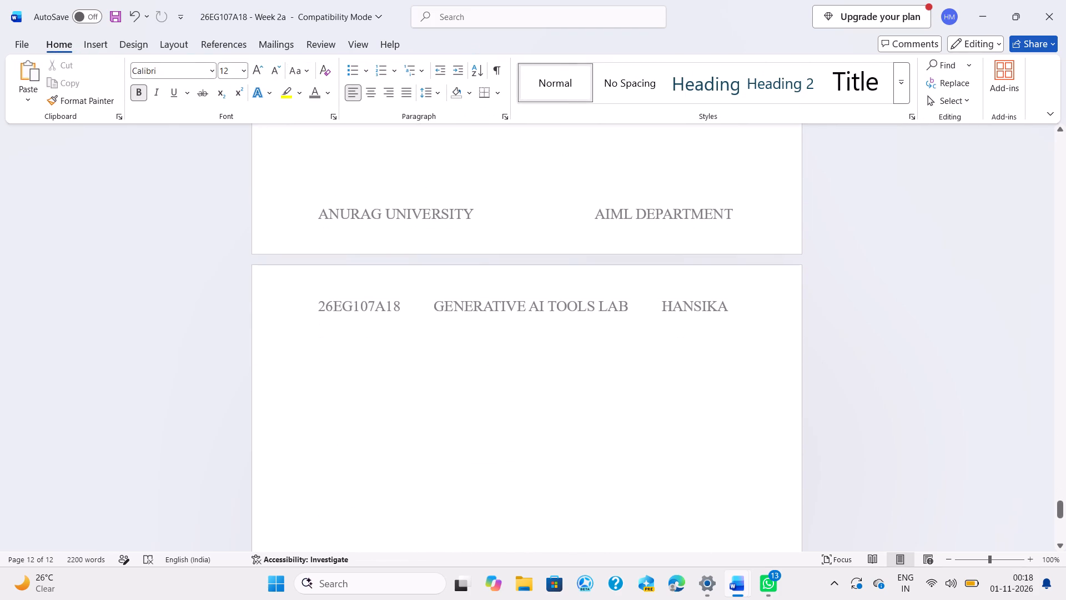
pyautogui.press('BackSpace')
pyautogui.press('BackSpace')
pyautogui.press('BackSpace')
pyautogui.press('BackSpace')
pyautogui.press('BackSpace')
pyautogui.press('BackSpace')
pyautogui.press('BackSpace')
pyautogui.press('BackSpace')
pyautogui.press('BackSpace')
pyautogui.press('BackSpace')
pyautogui.press('BackSpace')
pyautogui.press('BackSpace')
pyautogui.press('BackSpace')
pyautogui.press('BackSpace')
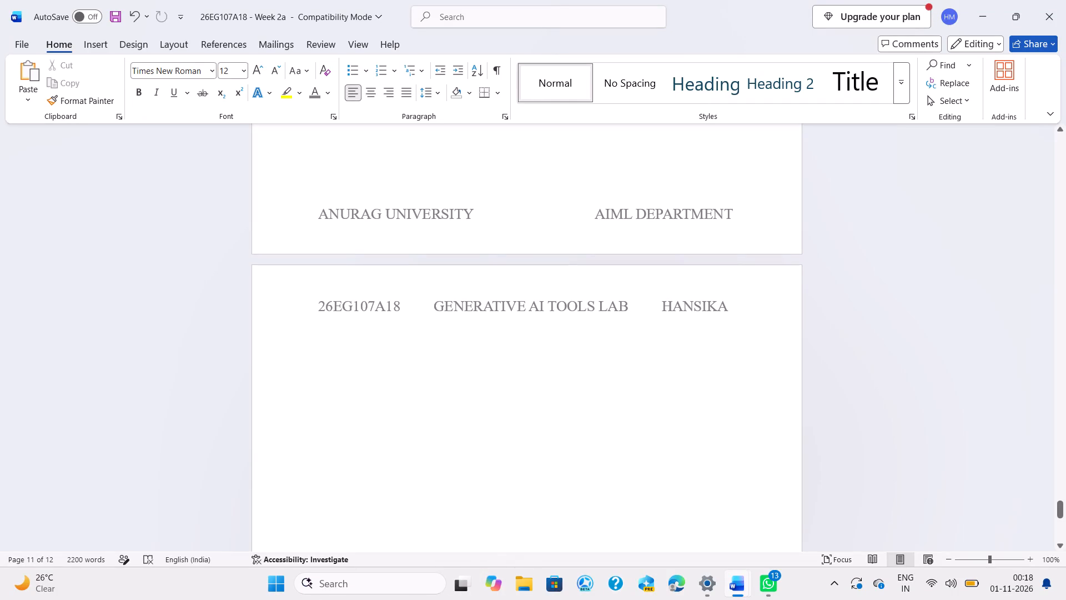
pyautogui.click(298, 359)
pyautogui.press('BackSpace')
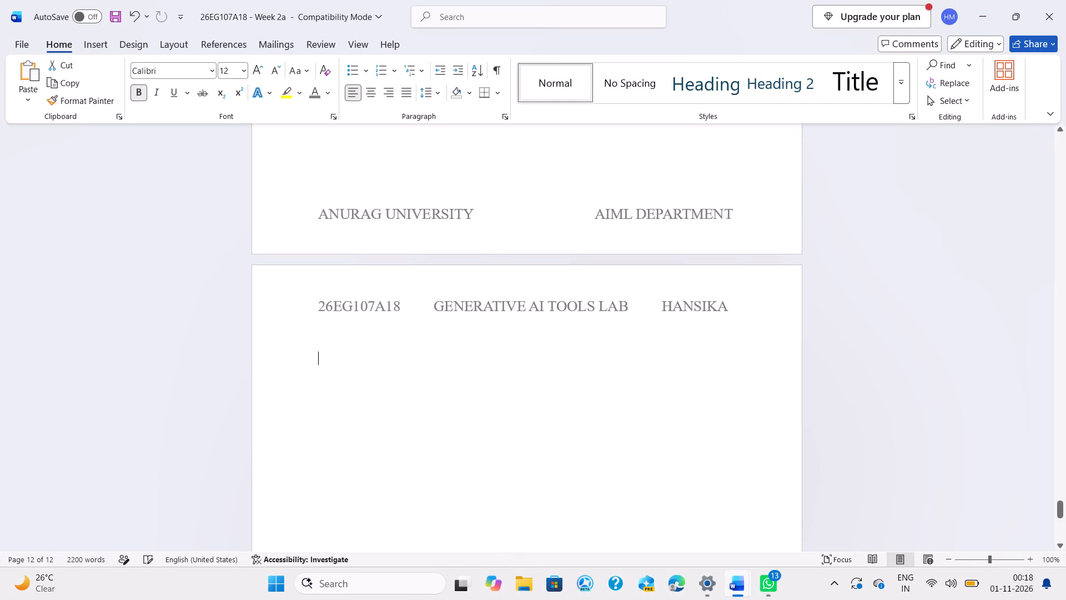
pyautogui.press('BackSpace')
pyautogui.press('BackSpace')
pyautogui.scroll(-1, 396, 460)
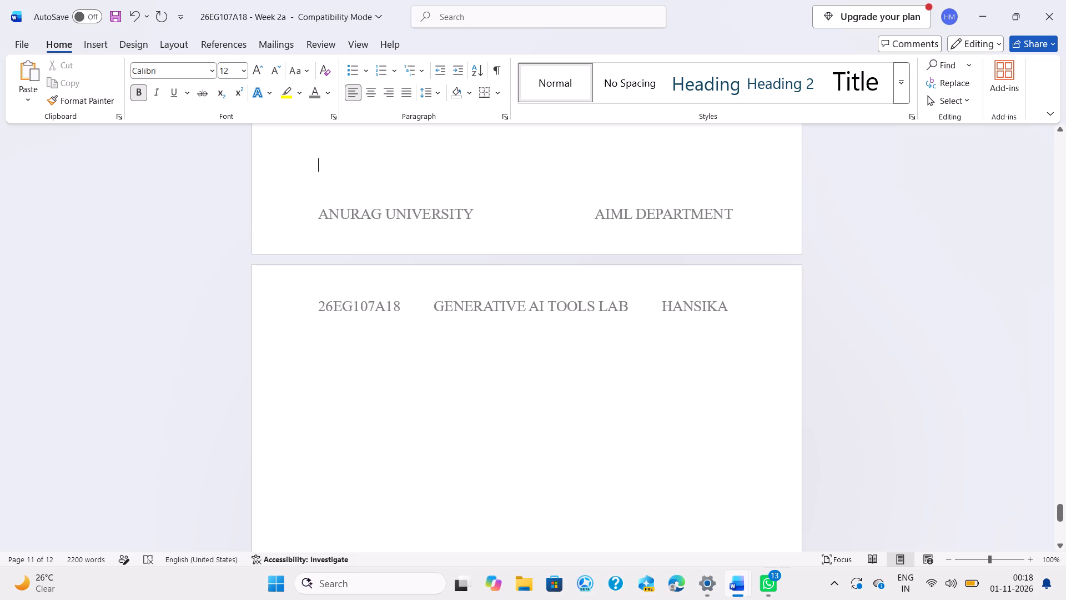
pyautogui.scroll(-3, 396, 460)
pyautogui.scroll(2, 396, 460)
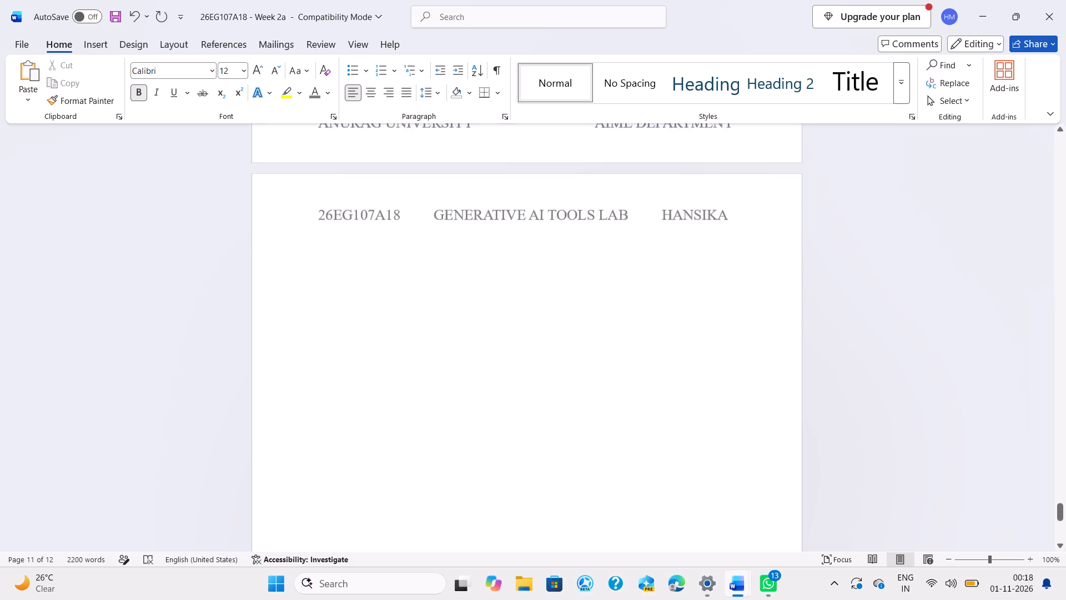
pyautogui.scroll(2, 396, 460)
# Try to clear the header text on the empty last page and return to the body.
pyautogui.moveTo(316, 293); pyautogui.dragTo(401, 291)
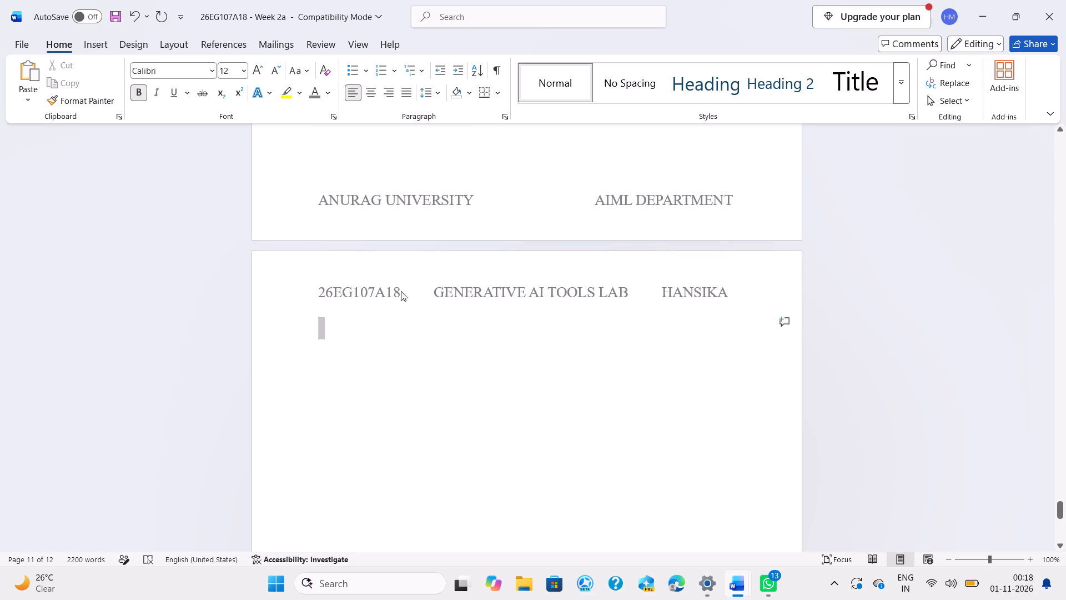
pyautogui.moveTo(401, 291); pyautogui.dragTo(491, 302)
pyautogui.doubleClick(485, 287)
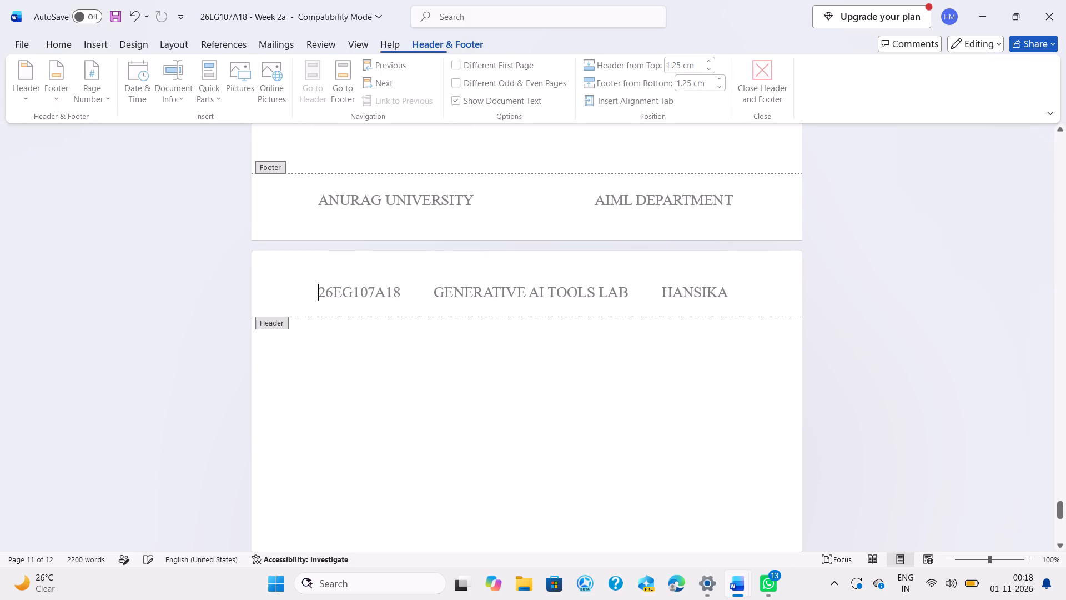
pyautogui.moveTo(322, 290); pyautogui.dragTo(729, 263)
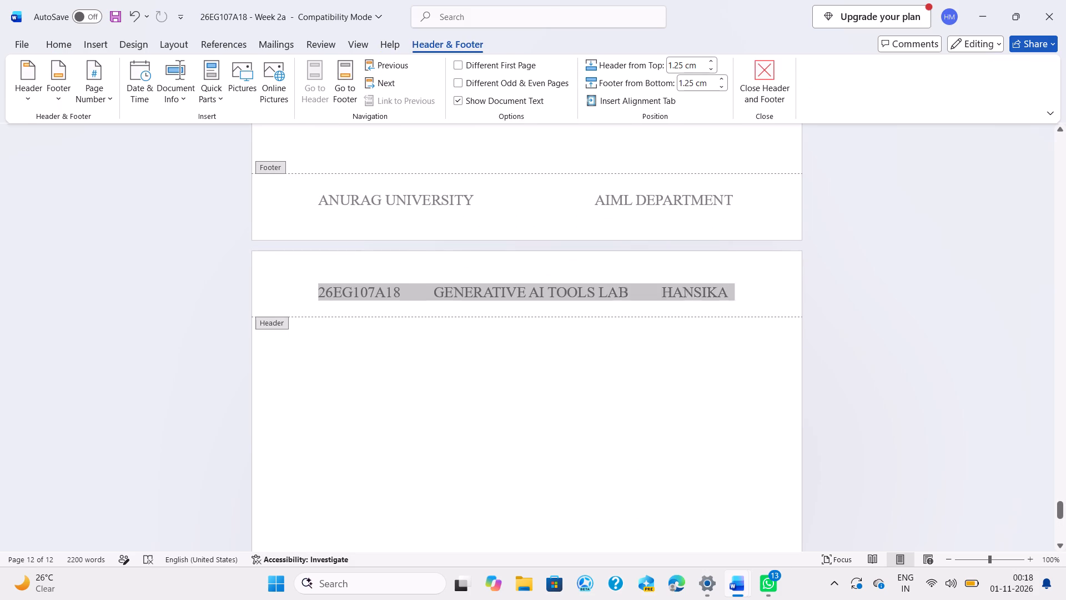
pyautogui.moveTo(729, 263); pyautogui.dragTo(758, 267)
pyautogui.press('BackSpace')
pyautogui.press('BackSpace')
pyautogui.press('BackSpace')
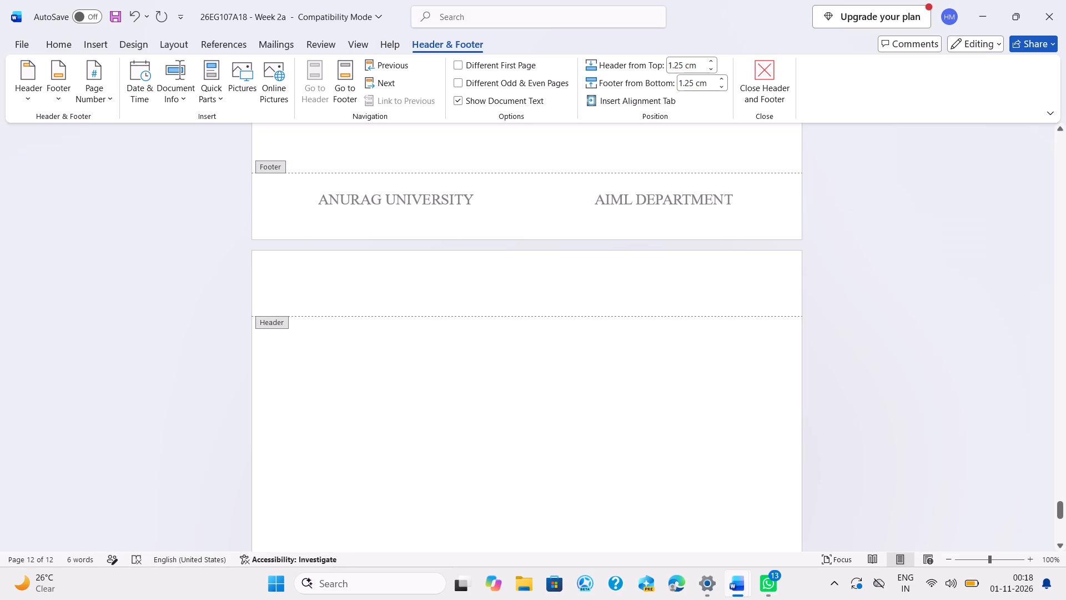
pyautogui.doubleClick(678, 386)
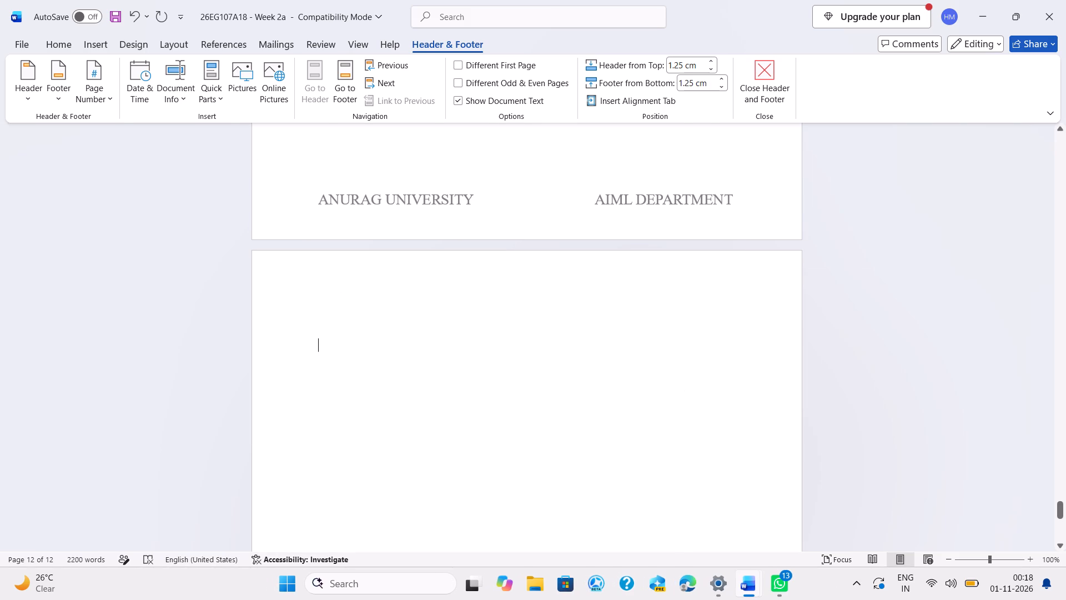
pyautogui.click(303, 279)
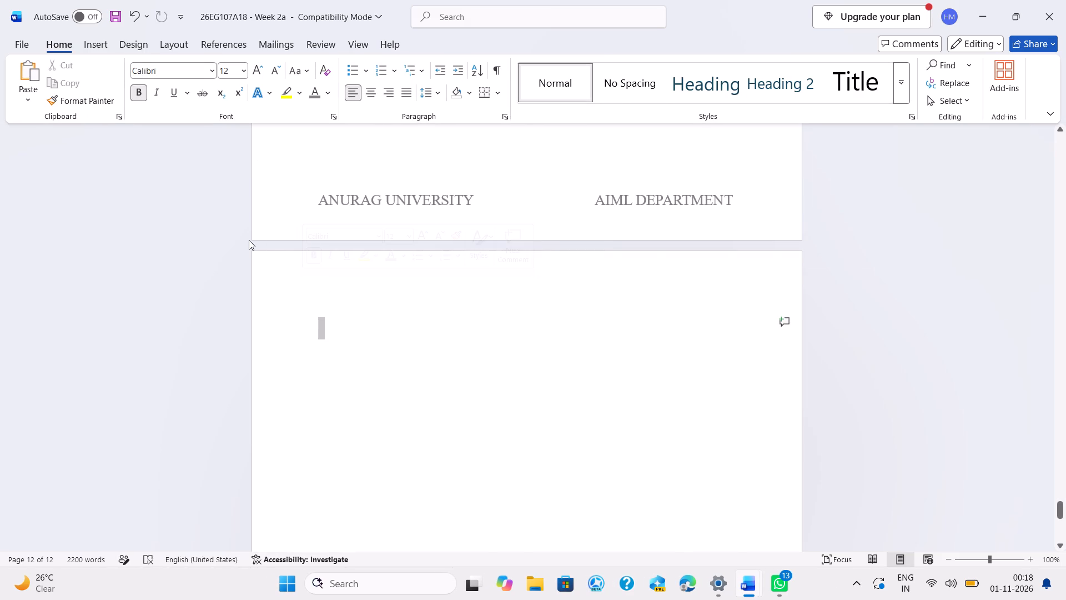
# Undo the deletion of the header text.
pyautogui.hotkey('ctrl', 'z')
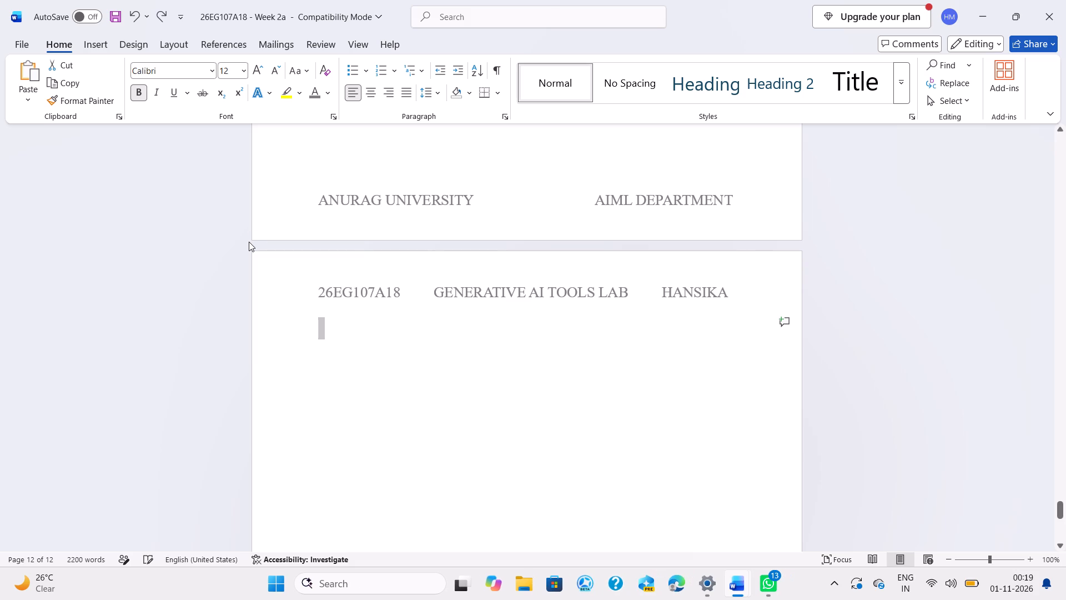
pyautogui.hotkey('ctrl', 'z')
# Set the EVALUATION: heading above the tool comparison table to font size 14.
pyautogui.scroll(2, 249, 242)
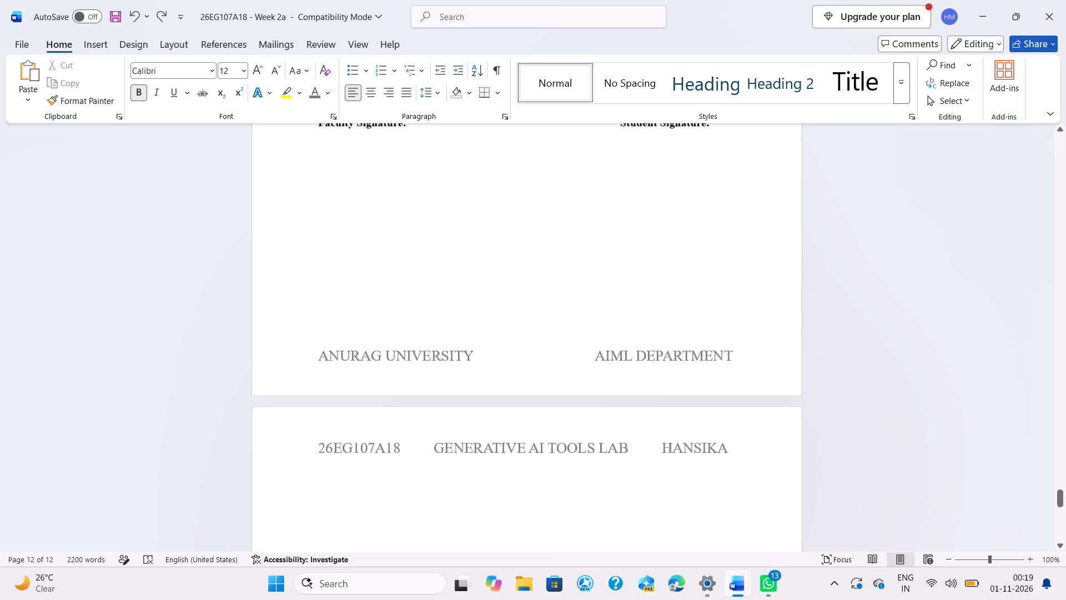
pyautogui.scroll(3, 249, 242)
pyautogui.scroll(-3, 249, 242)
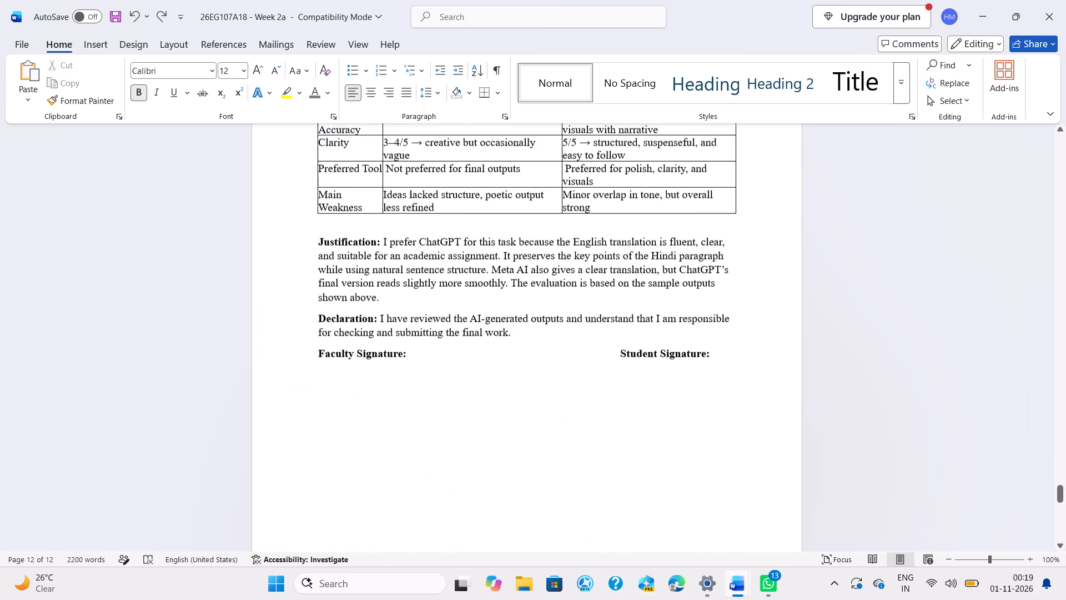
pyautogui.hscroll(1, 249, 242)
pyautogui.scroll(3, 306, 258)
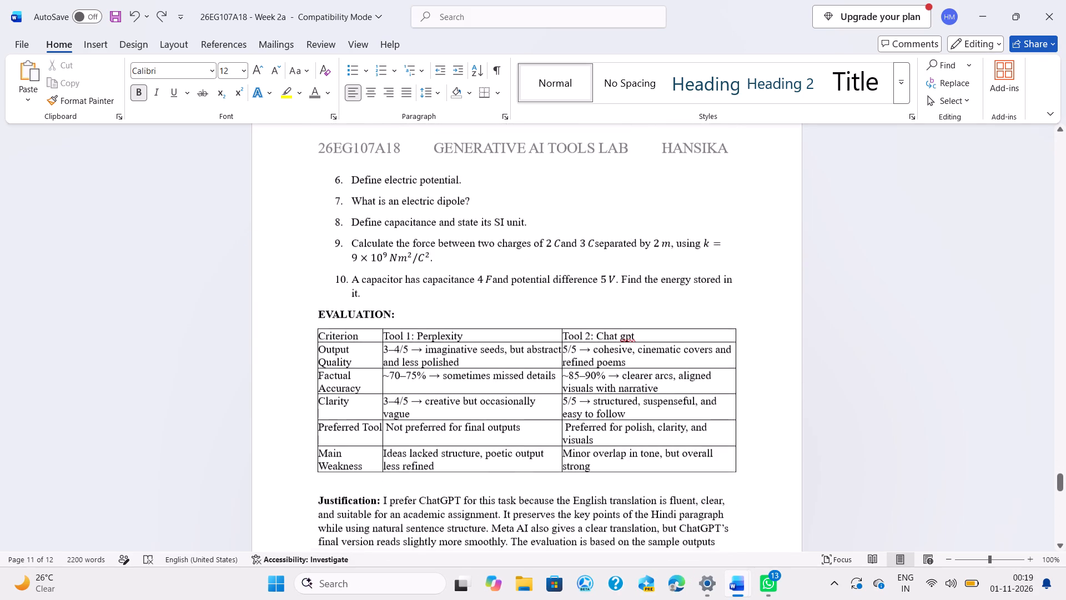
pyautogui.scroll(6, 306, 258)
pyautogui.scroll(-2, 306, 258)
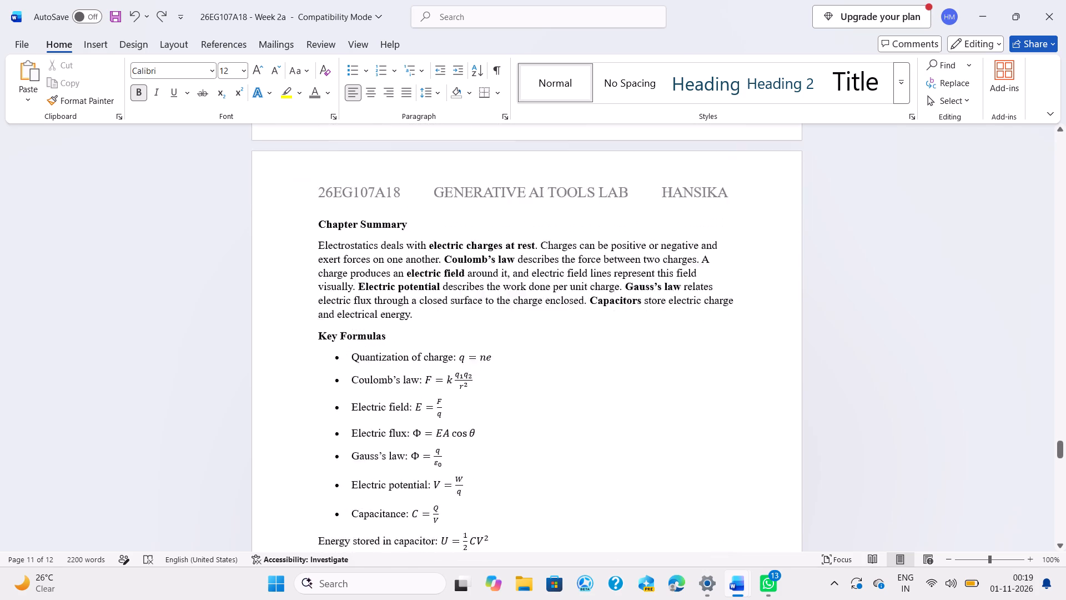
pyautogui.scroll(-2, 306, 258)
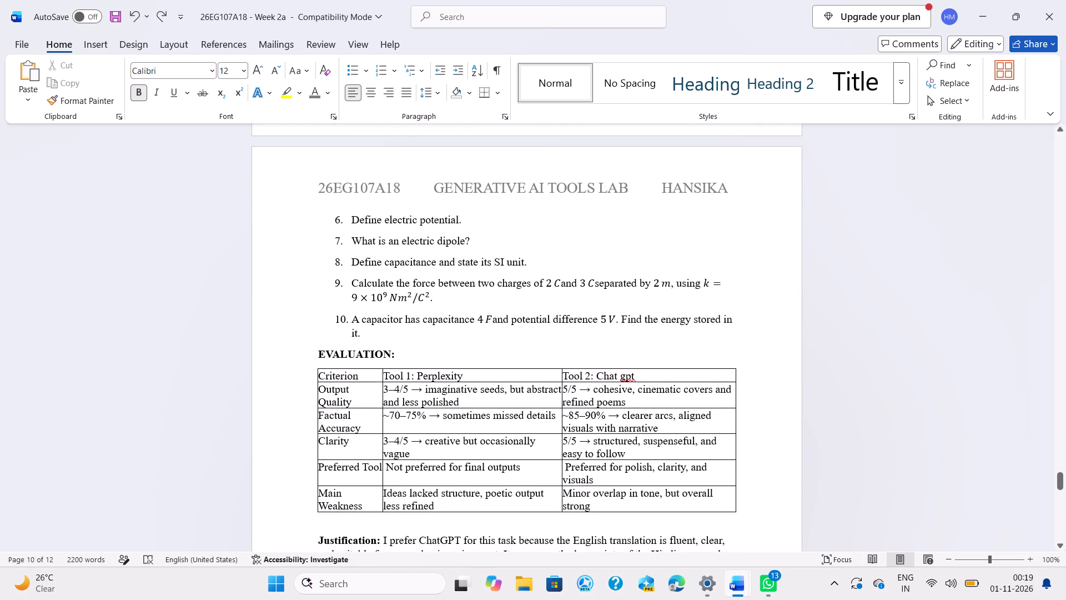
pyautogui.moveTo(317, 353); pyautogui.dragTo(425, 351)
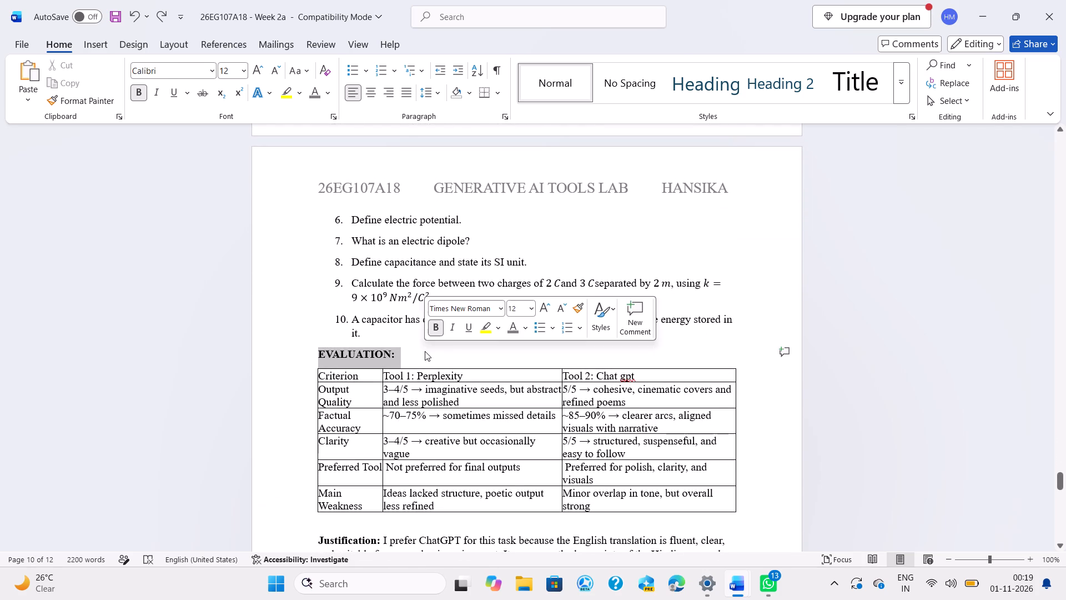
pyautogui.click(532, 311)
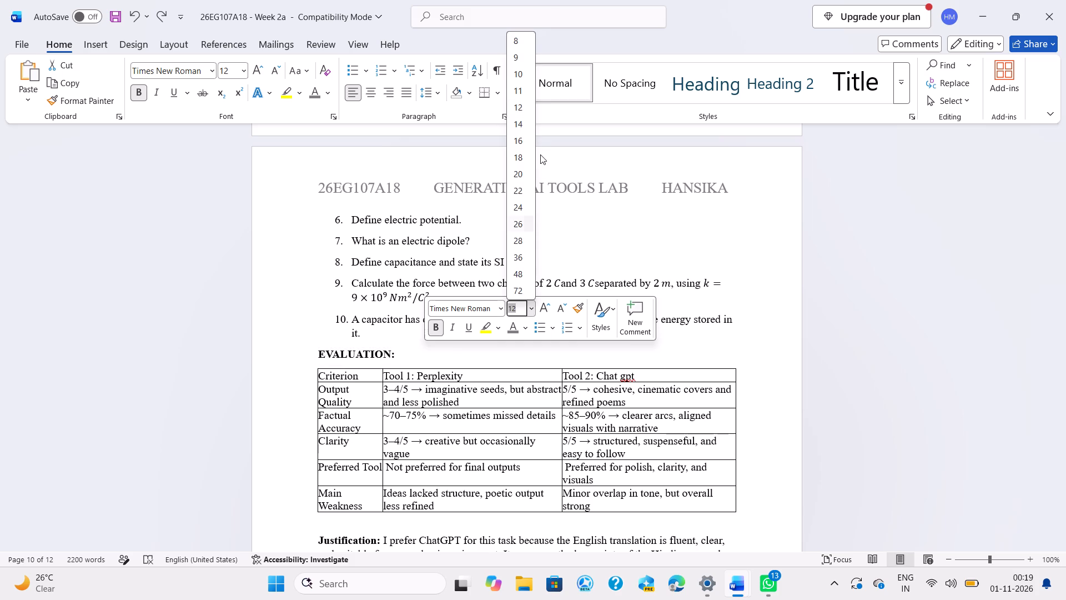
pyautogui.click(532, 121)
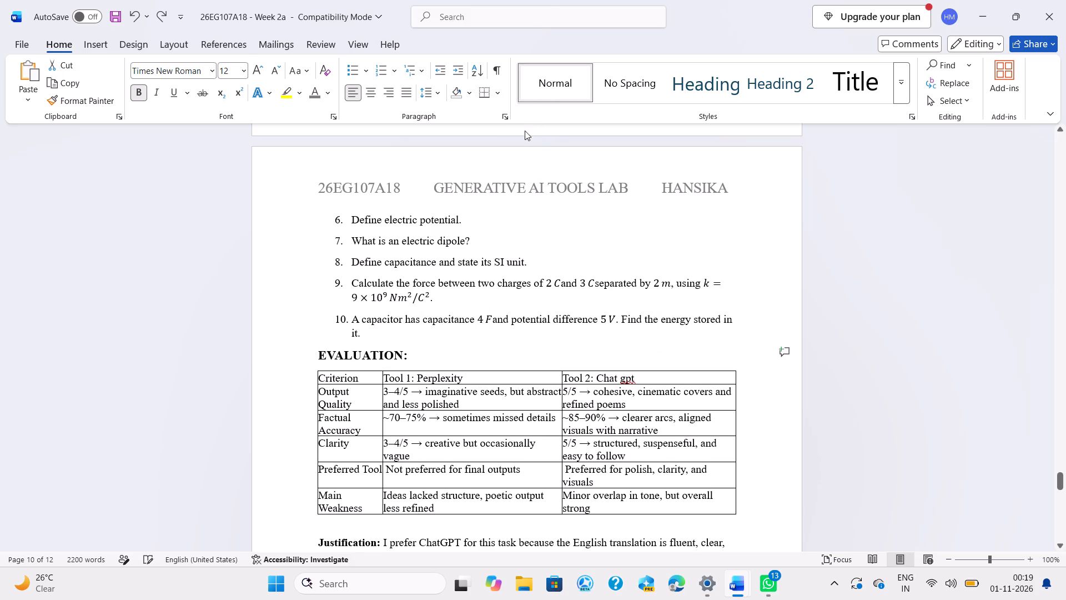
# Set the Justification: and Declaration: labels and the Faculty/Student Signature line below the evaluation table to font size 14.
pyautogui.scroll(-1, 415, 309)
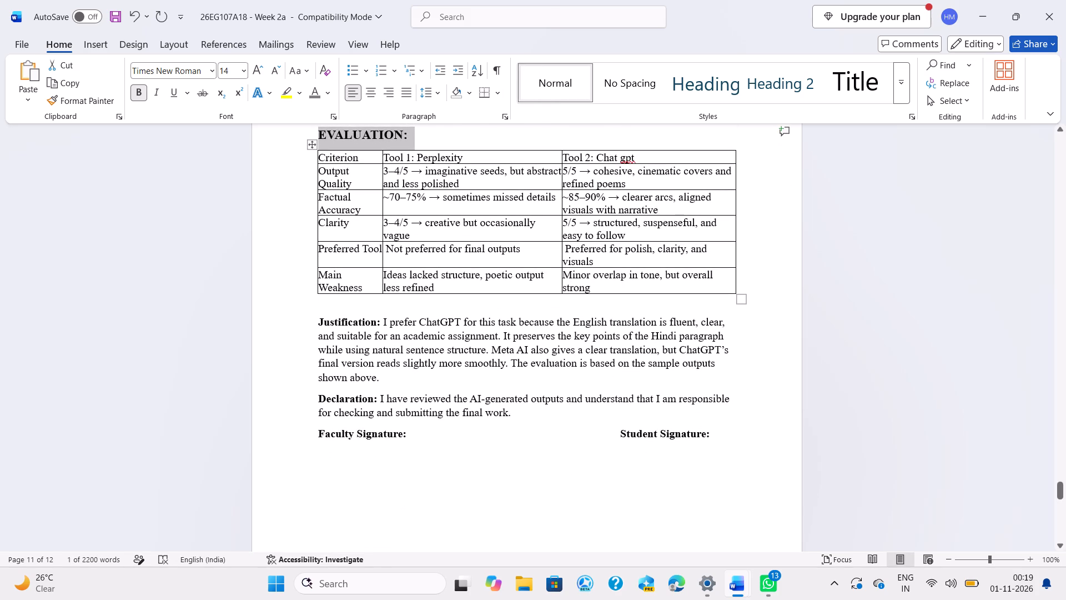
pyautogui.moveTo(313, 319); pyautogui.dragTo(380, 320)
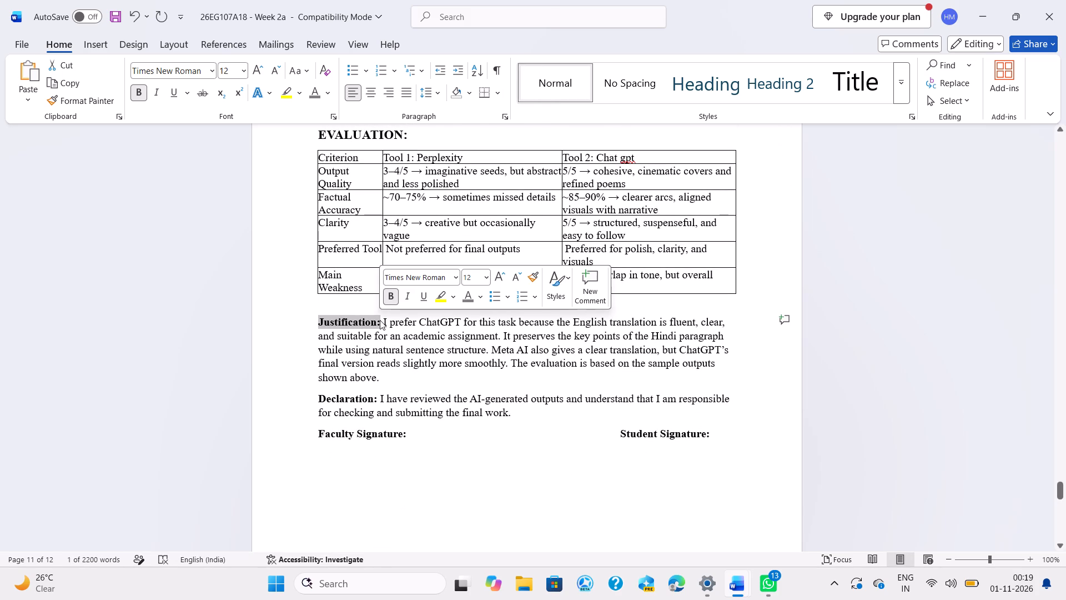
pyautogui.click(488, 277)
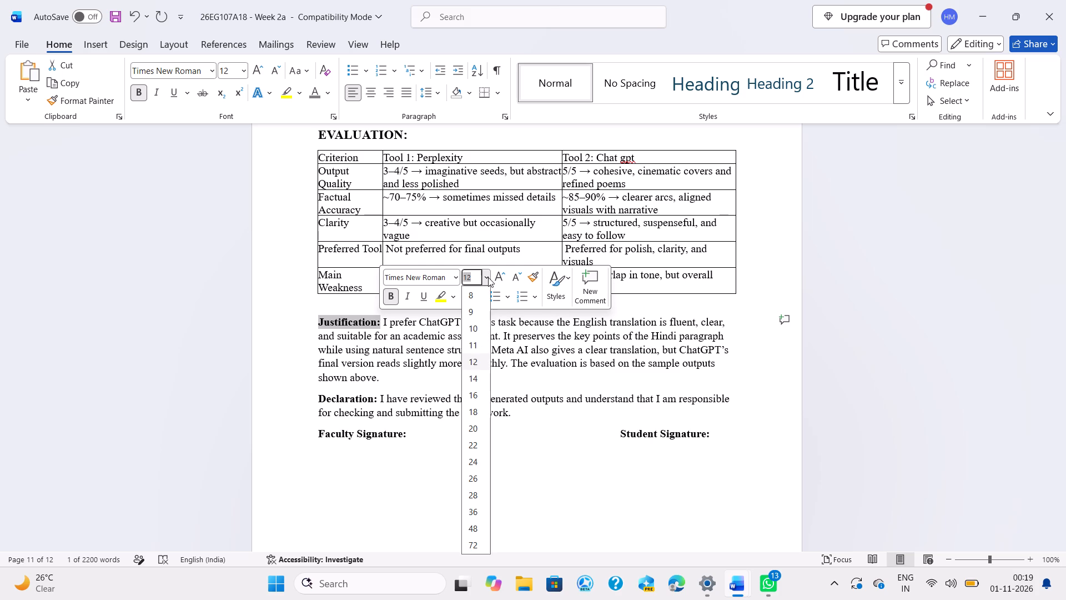
pyautogui.click(477, 378)
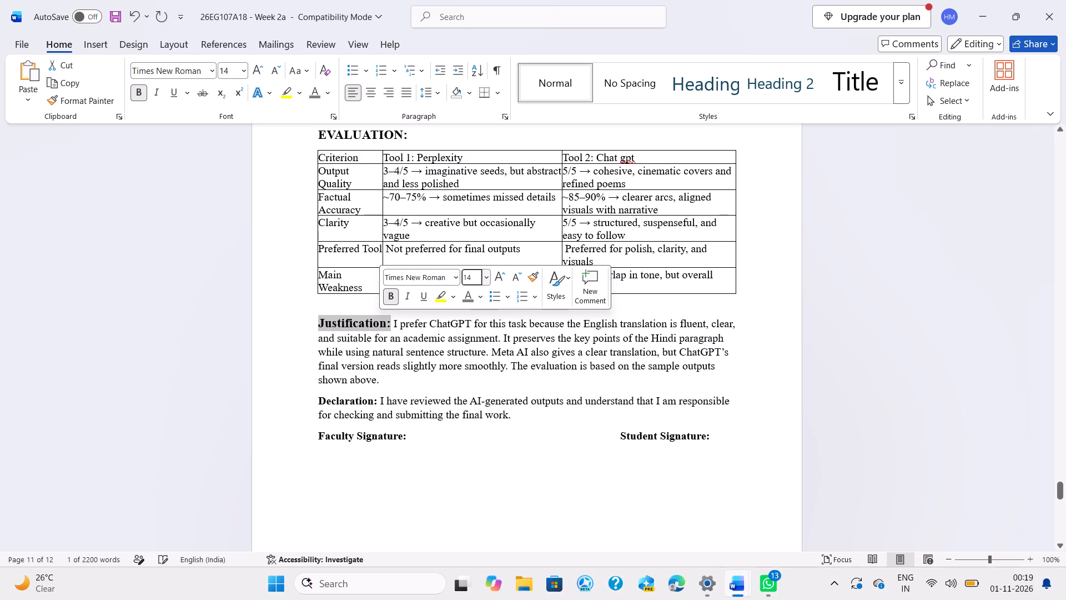
pyautogui.moveTo(321, 398); pyautogui.dragTo(369, 393)
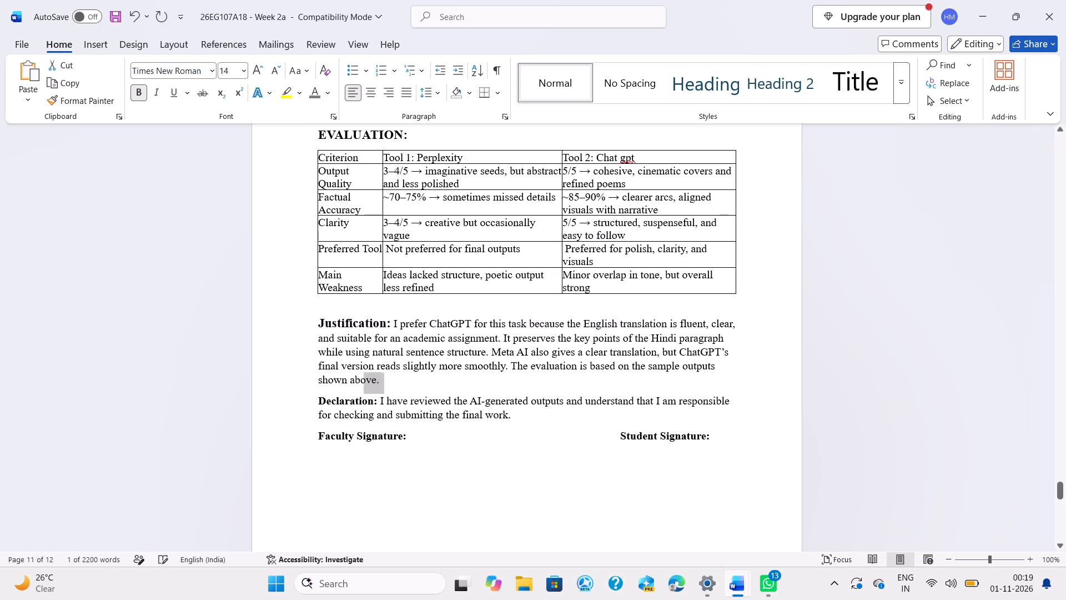
pyautogui.moveTo(369, 393); pyautogui.dragTo(377, 401)
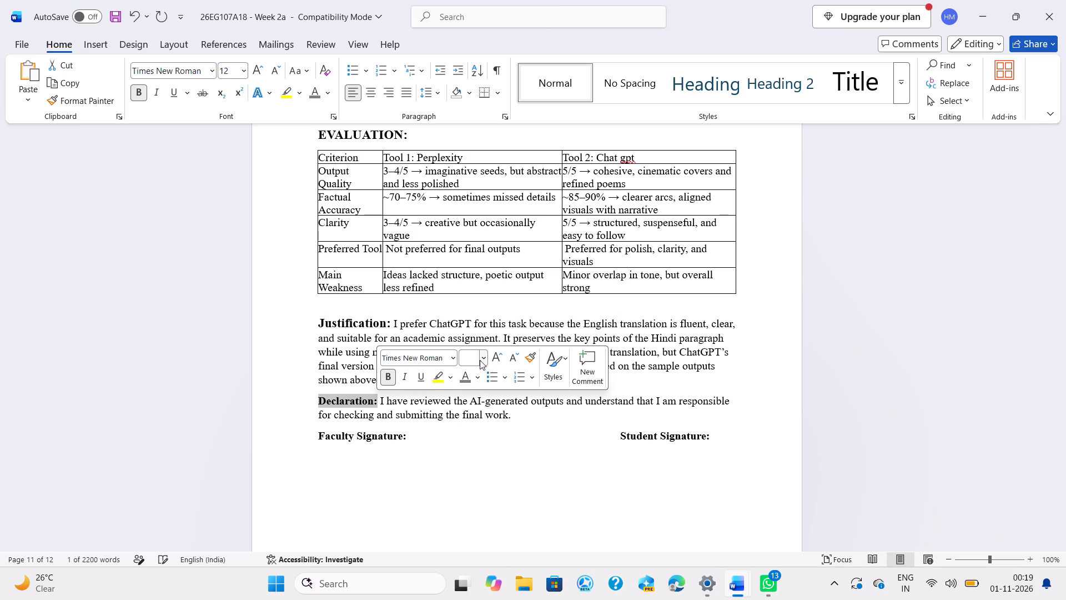
pyautogui.click(486, 359)
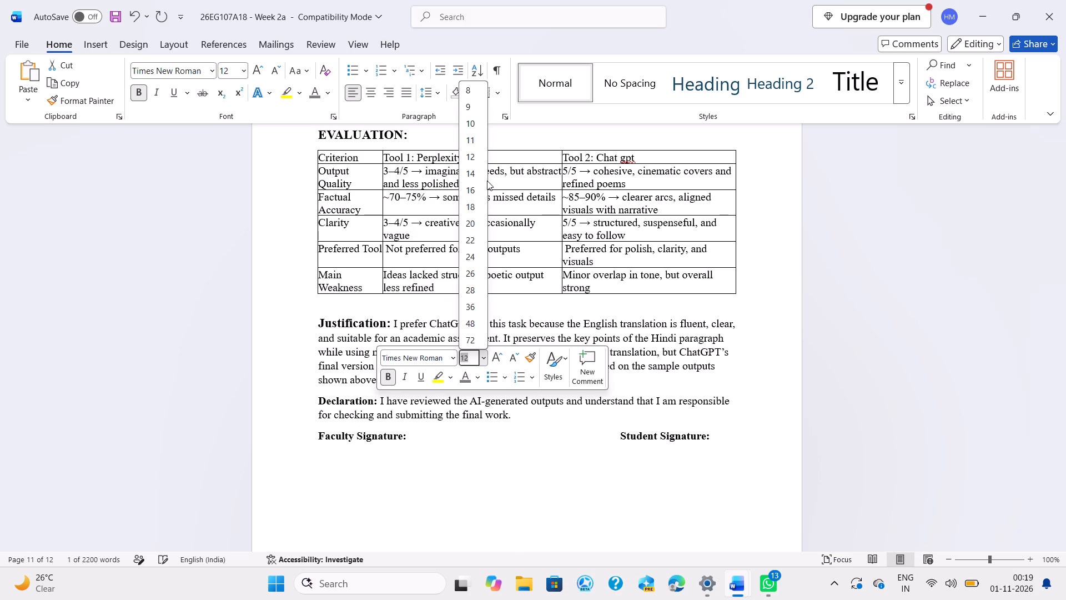
pyautogui.click(482, 172)
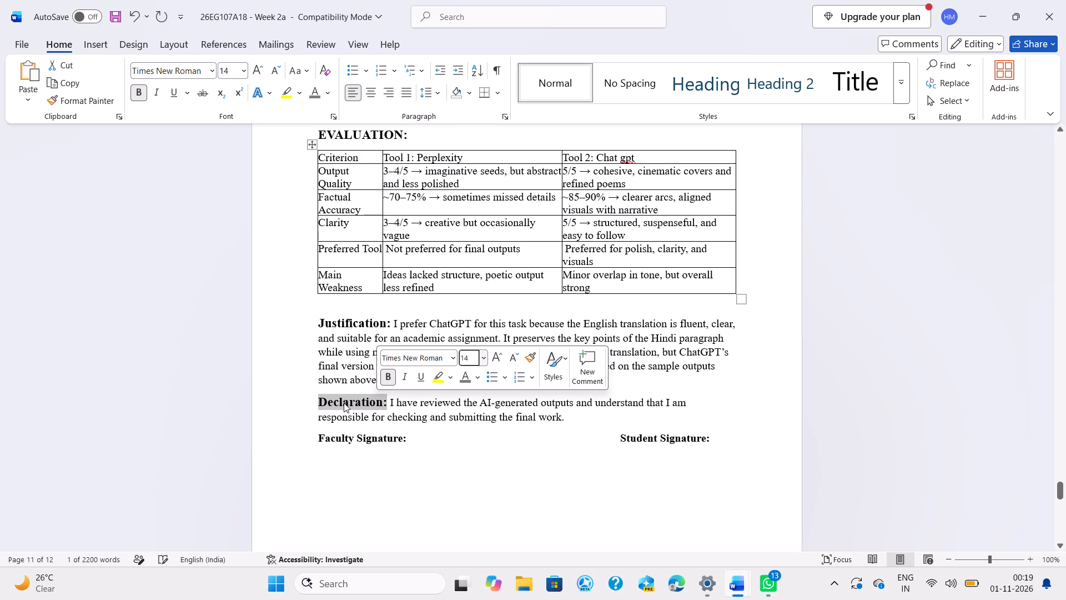
pyautogui.moveTo(316, 440); pyautogui.dragTo(663, 448)
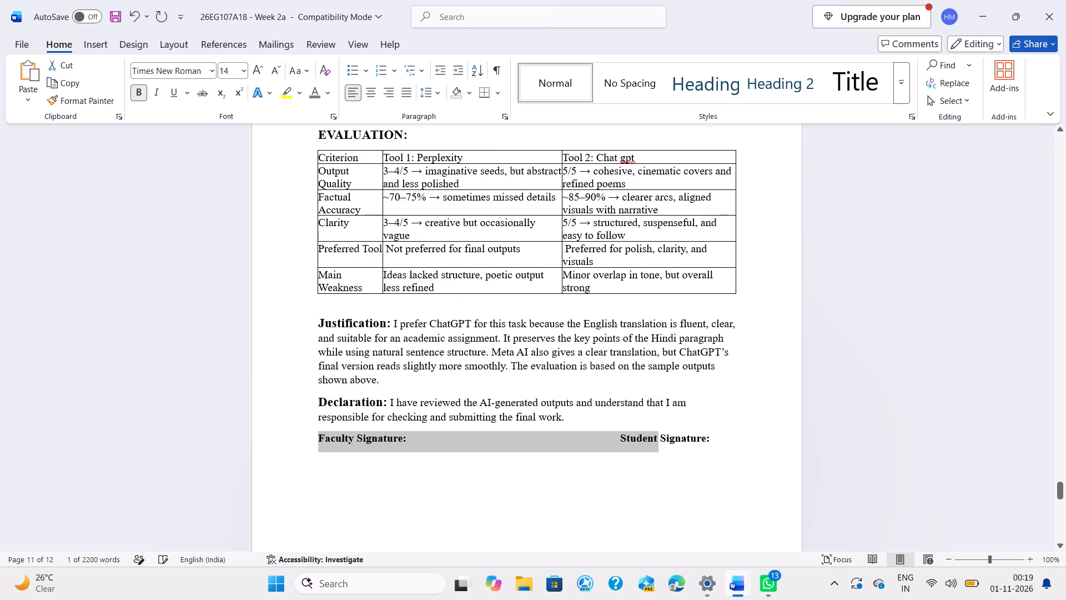
pyautogui.moveTo(663, 448); pyautogui.dragTo(716, 447)
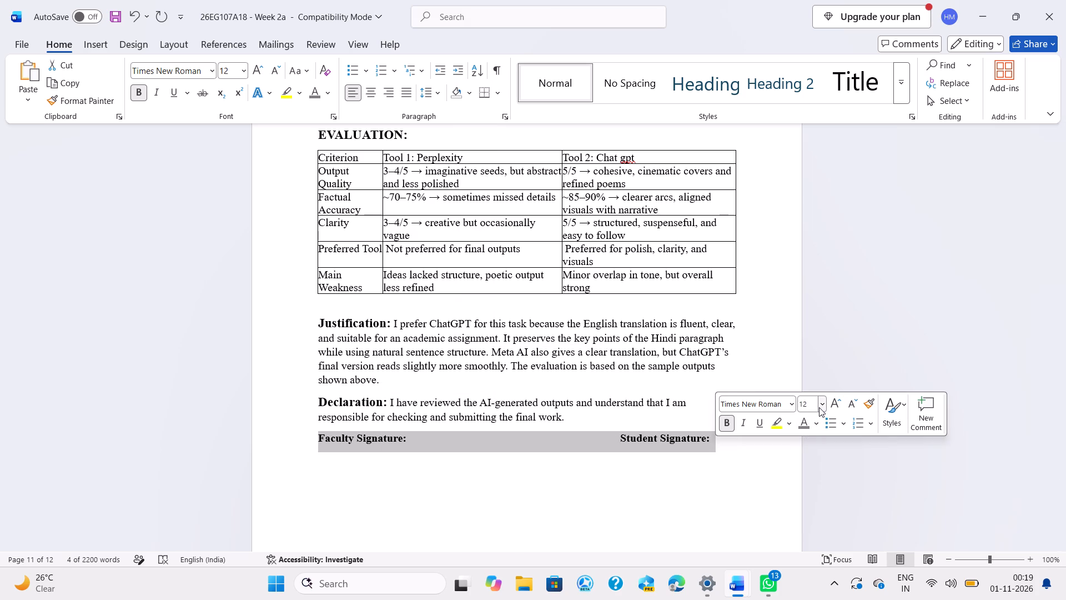
pyautogui.click(819, 407)
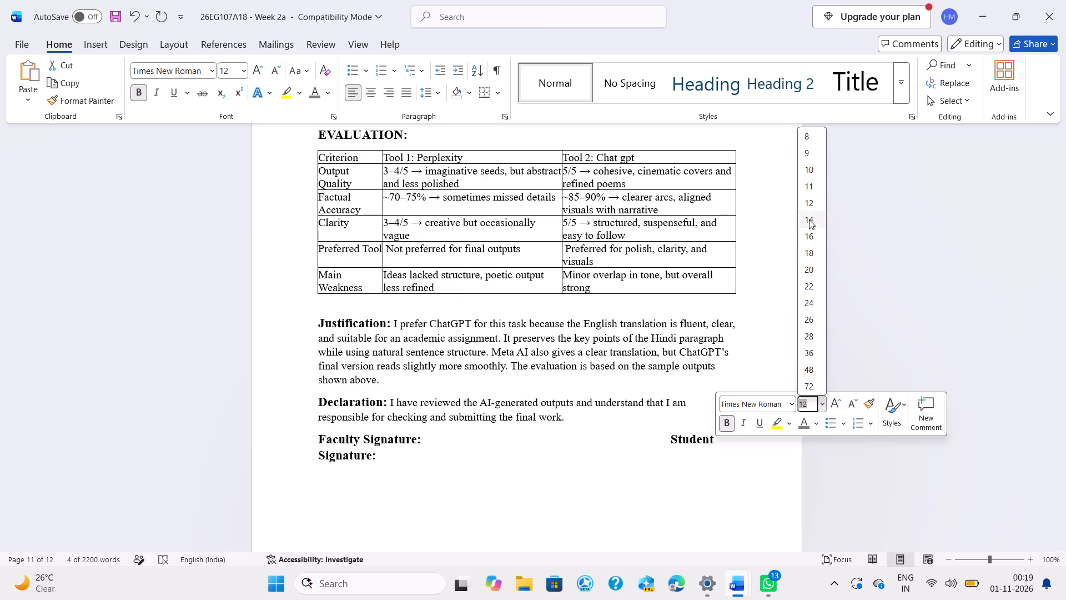
pyautogui.click(809, 219)
# Delete spaces between Faculty Signature: and Student Signature: so that both labels fit on one line.
pyautogui.click(591, 440)
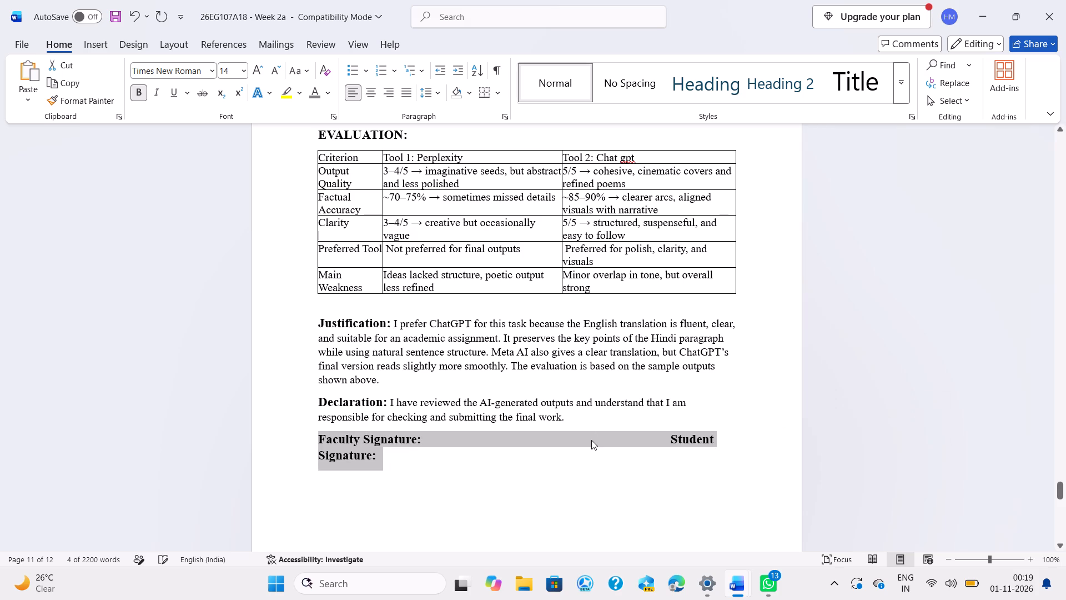
pyautogui.press('BackSpace')
pyautogui.press('BackSpace')
pyautogui.press('BackSpace')
pyautogui.press('BackSpace')
pyautogui.press('BackSpace')
pyautogui.press('BackSpace')
pyautogui.press('BackSpace')
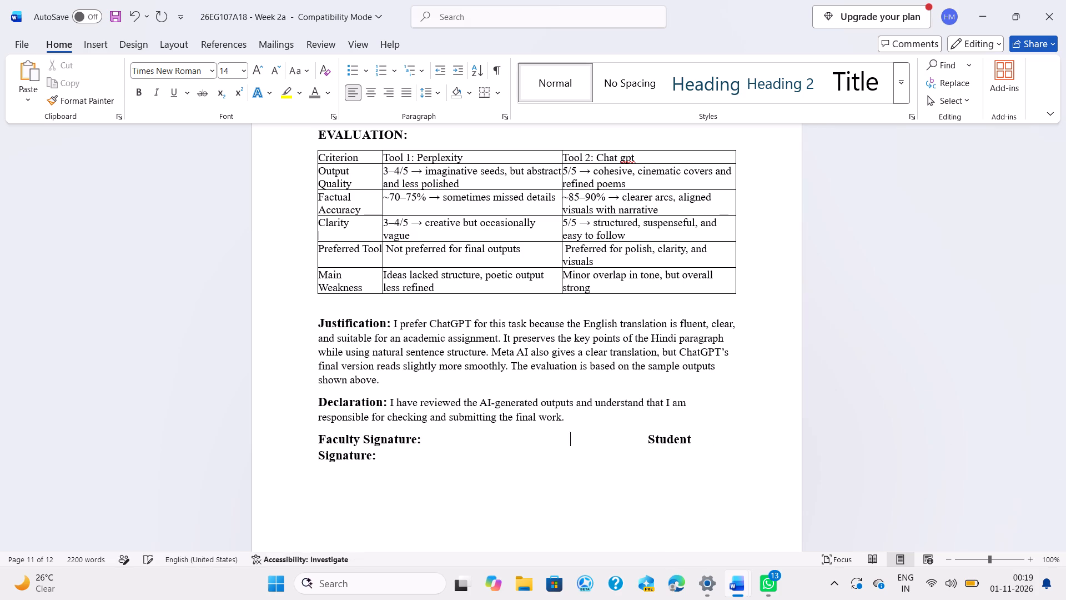
pyautogui.press('BackSpace')
pyautogui.press('BackSpace')
pyautogui.press('BackSpace')
pyautogui.press('BackSpace')
pyautogui.press('BackSpace')
pyautogui.press('BackSpace')
pyautogui.press('BackSpace')
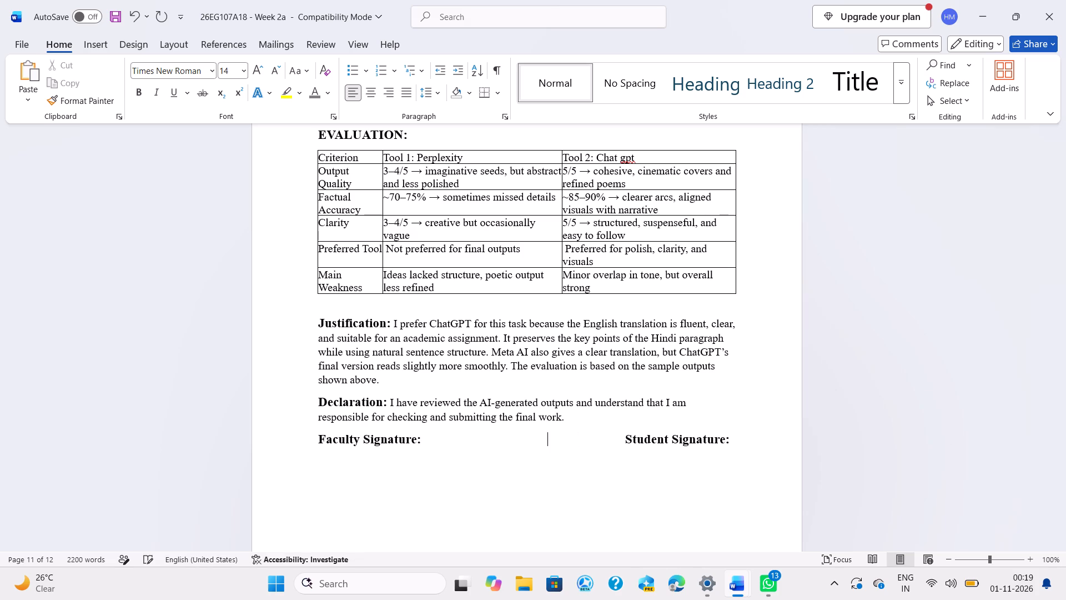
# Delete the blank lines on the empty last page to try to remove that page.
pyautogui.scroll(-3, 591, 440)
pyautogui.scroll(1, 496, 467)
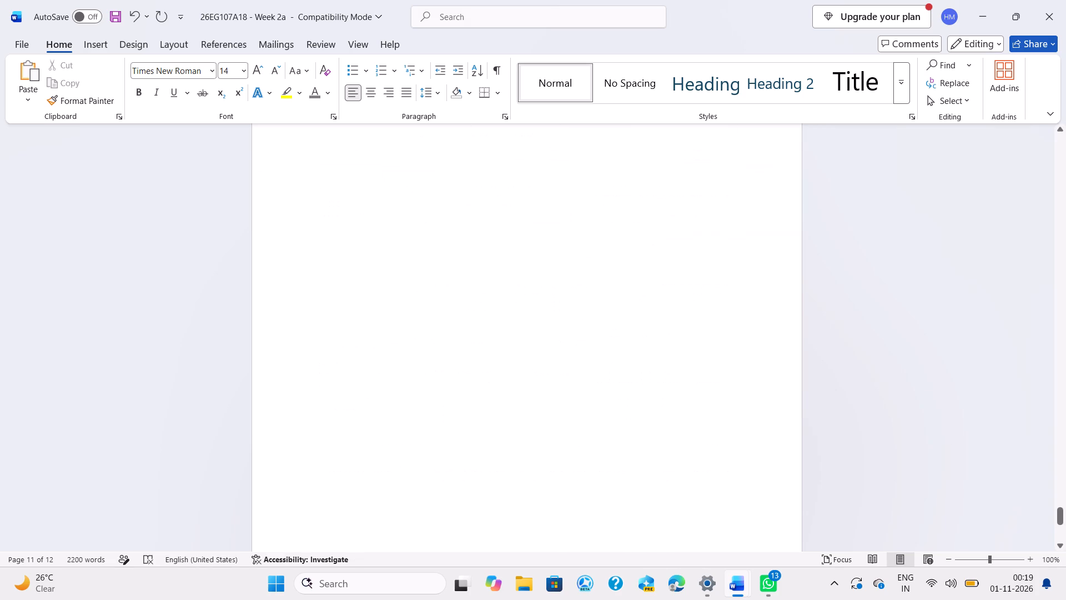
pyautogui.scroll(1, 496, 467)
pyautogui.click(335, 263)
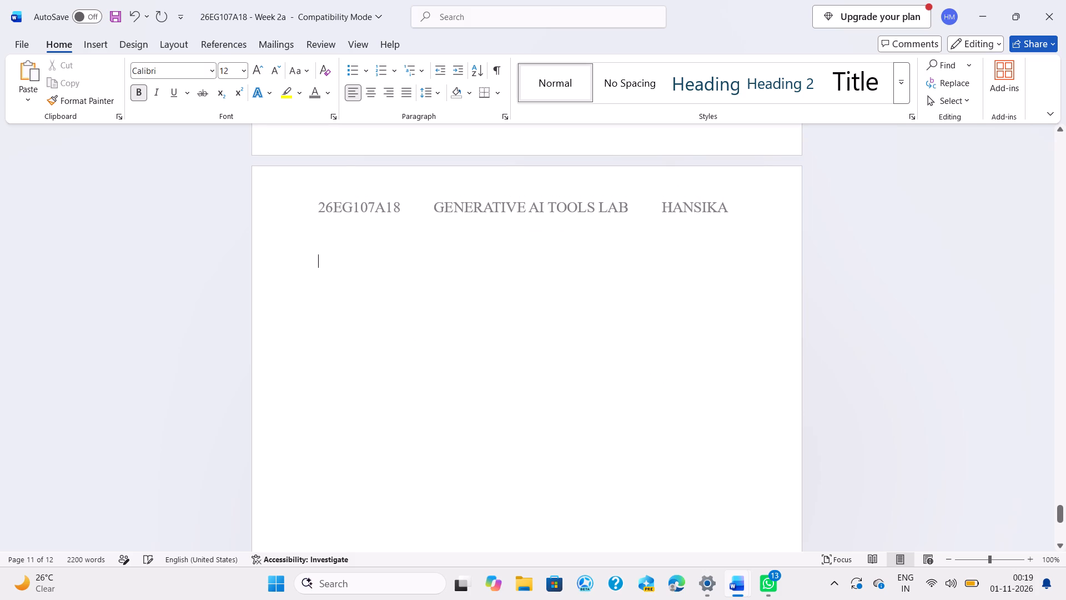
pyautogui.press('BackSpace')
pyautogui.press('BackSpace')
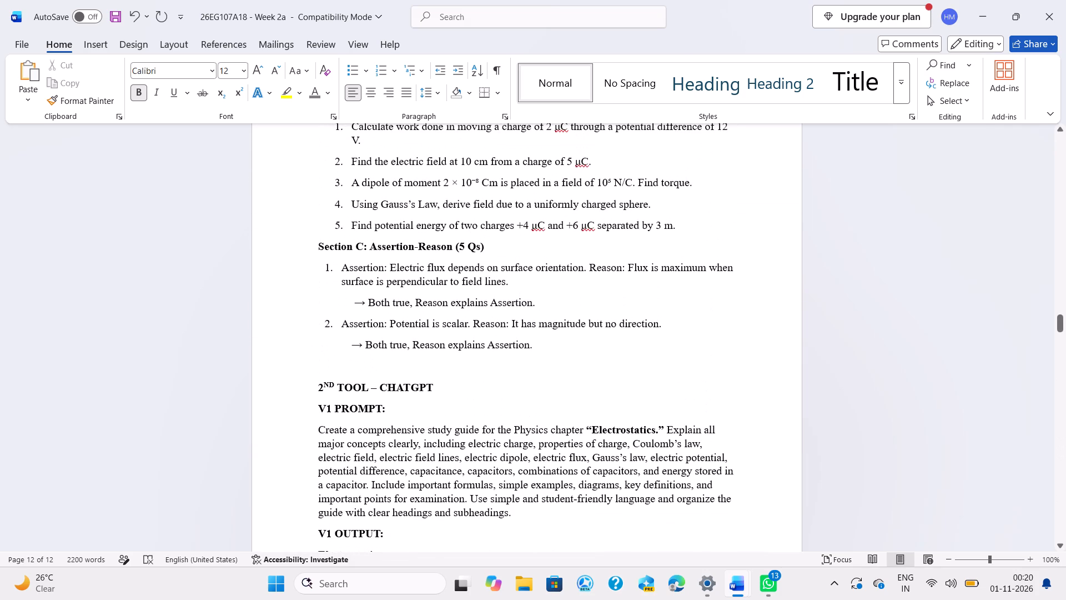
pyautogui.scroll(-3, 341, 543)
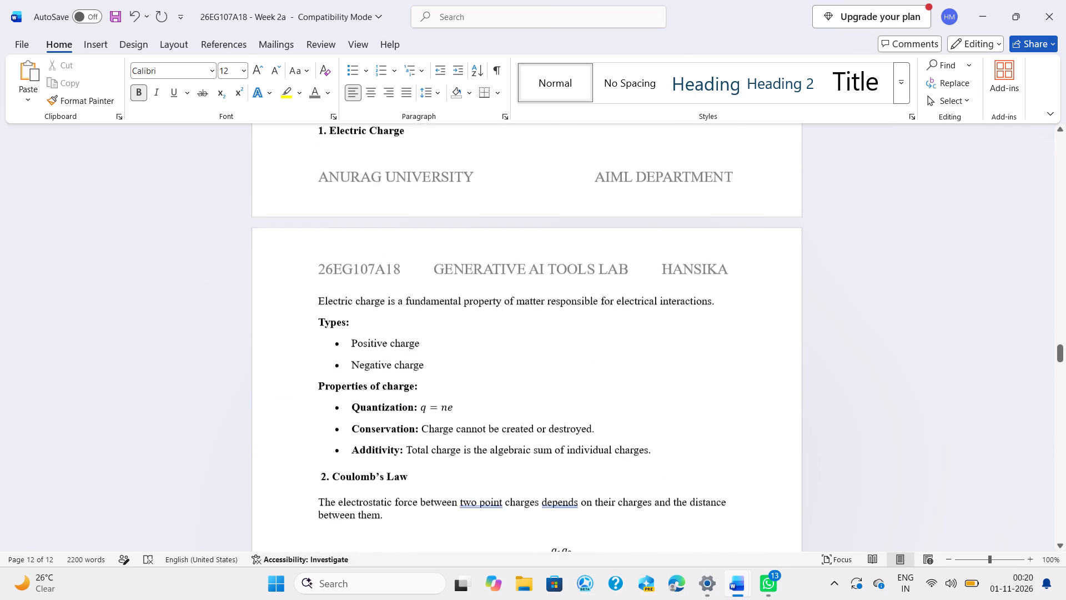
pyautogui.scroll(-6, 341, 543)
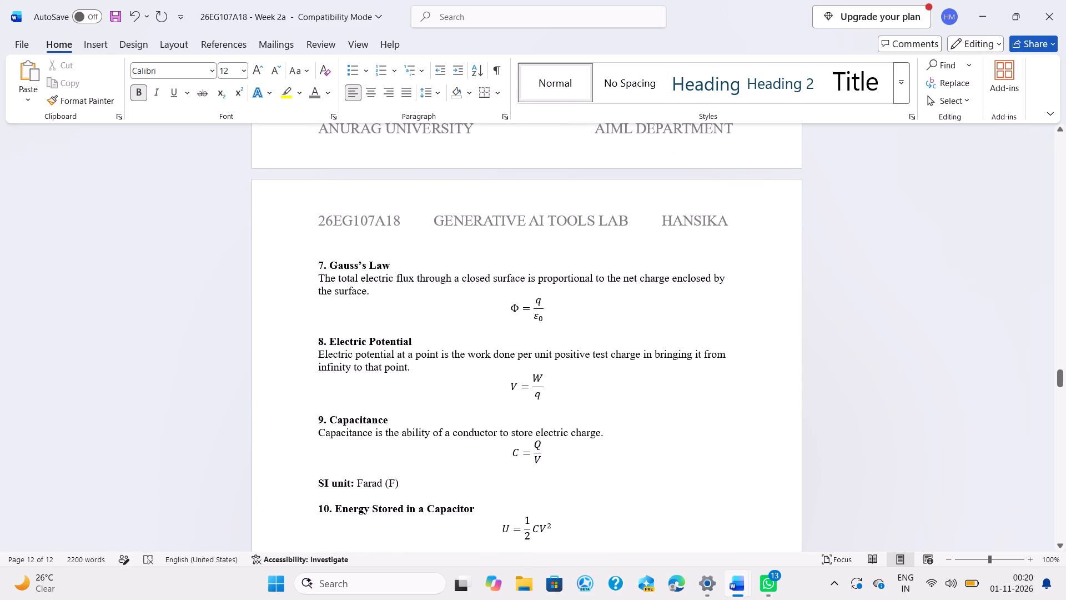
pyautogui.scroll(19, 341, 543)
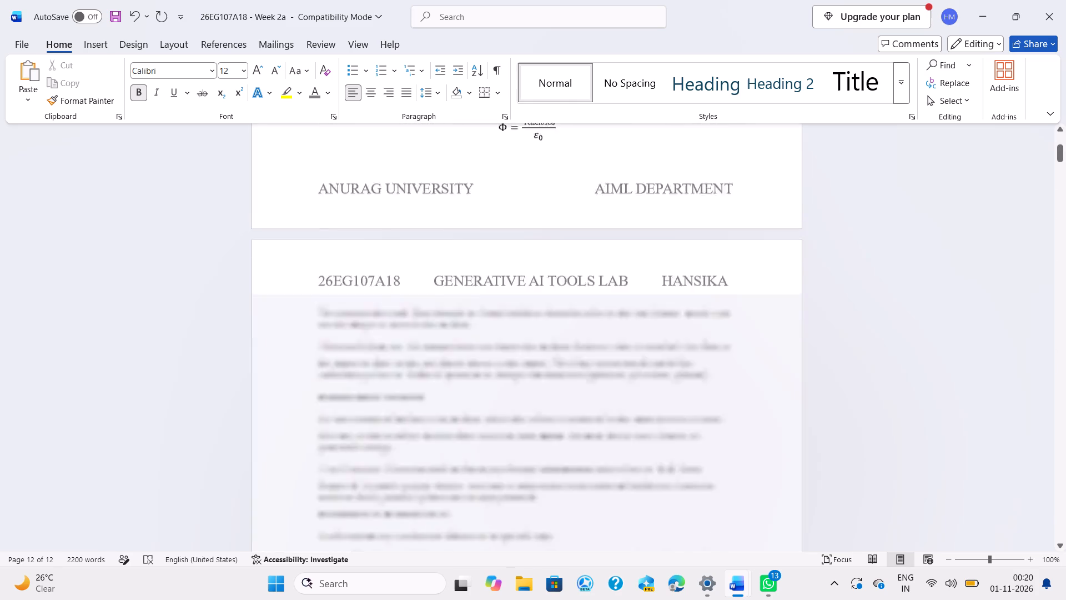
pyautogui.scroll(6, 341, 543)
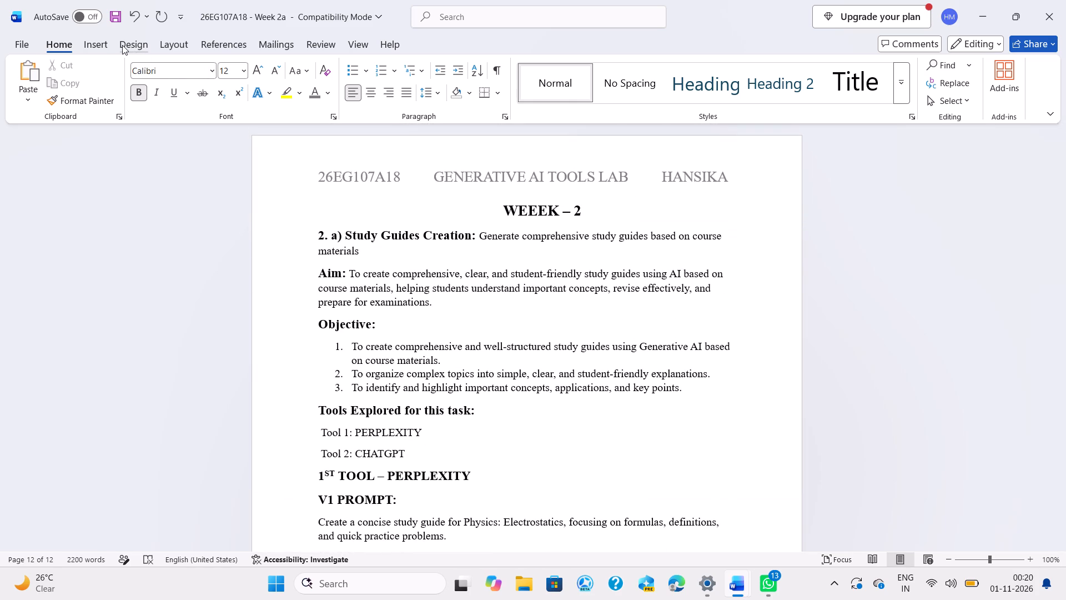
# Set up a Box page border with a ½ pt solid line for the whole document.
pyautogui.click(143, 42)
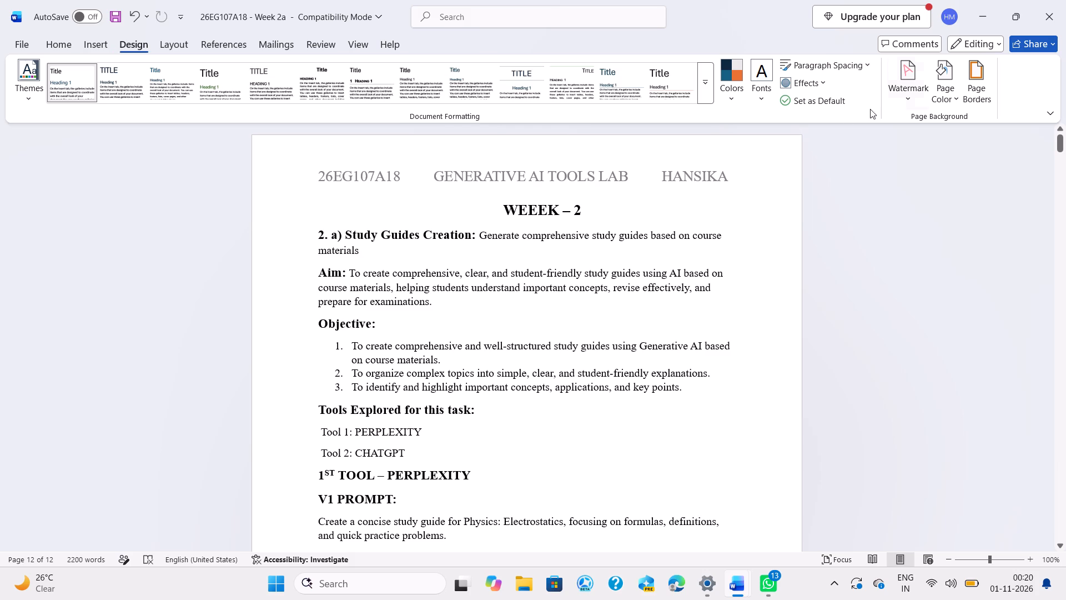
pyautogui.click(963, 89)
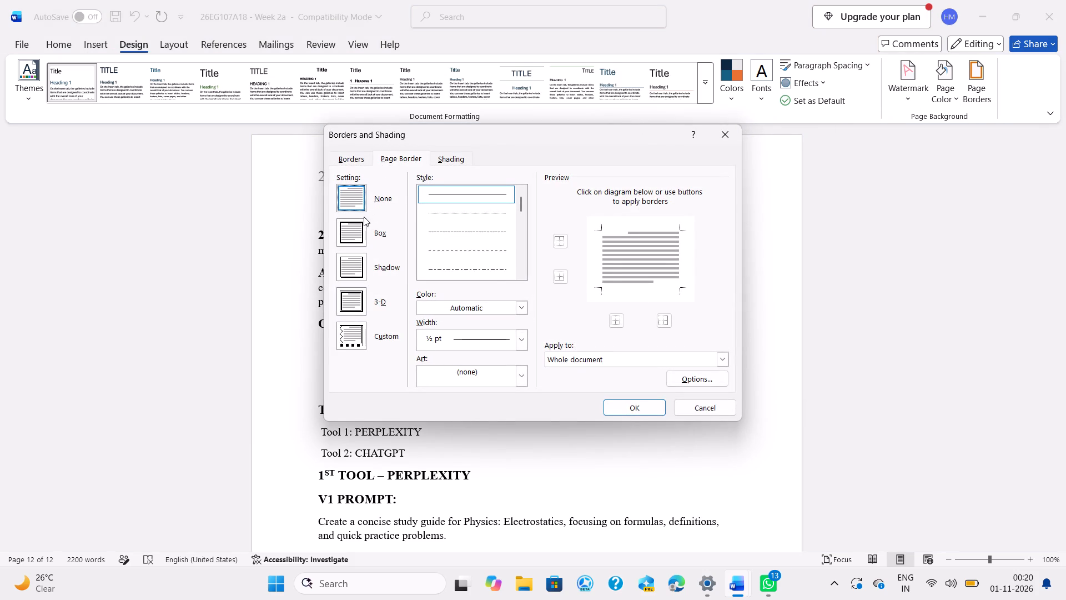
pyautogui.click(359, 230)
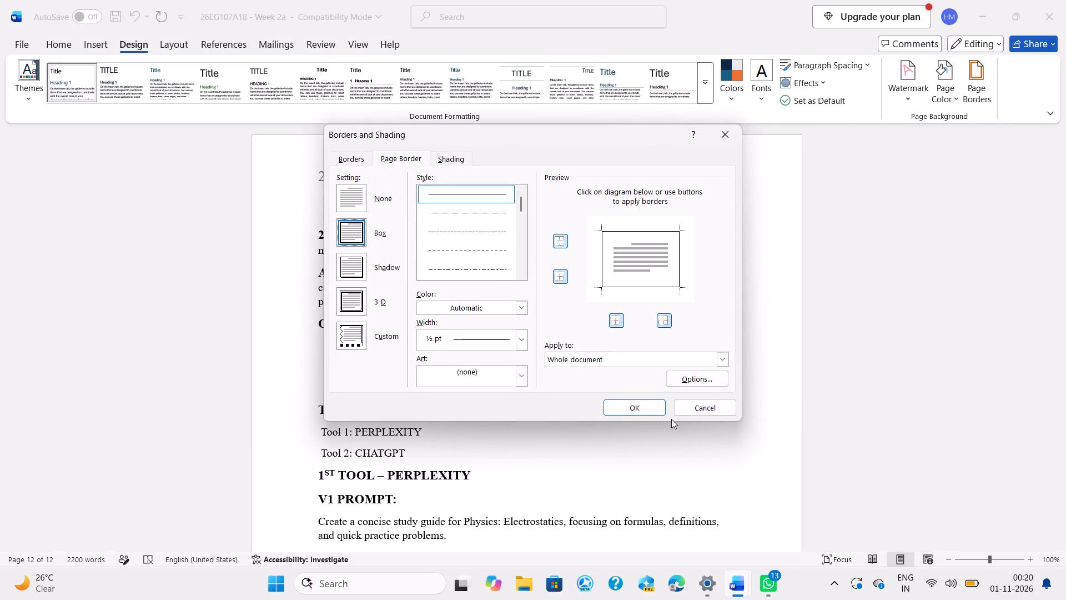
# Apply the configured ½ pt Box page border to the whole document.
pyautogui.click(644, 407)
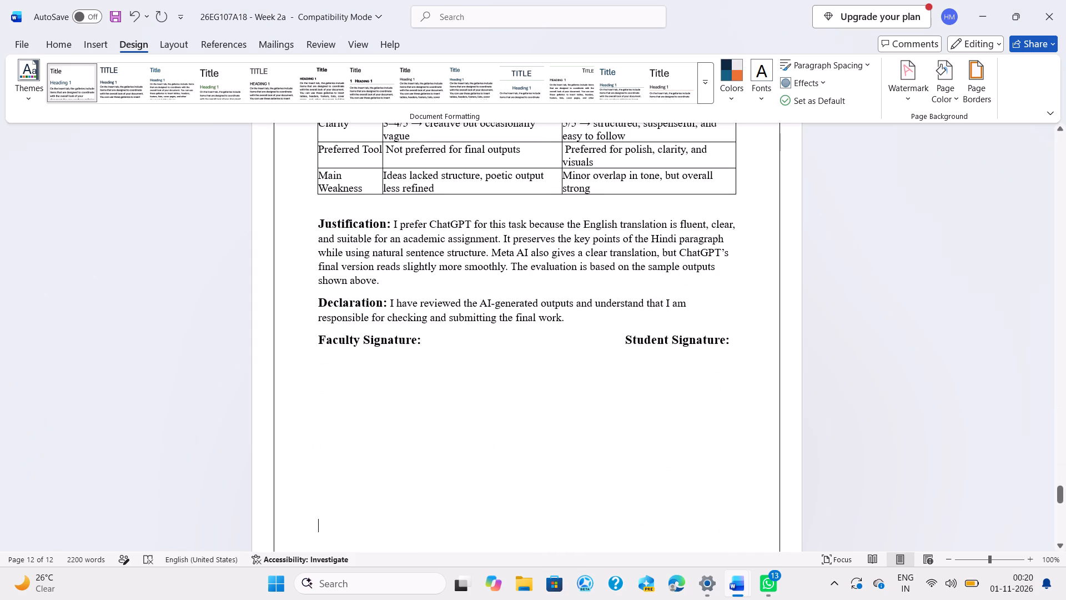
# Remove the empty last page after the signature page by deleting its remaining blank line.
pyautogui.scroll(-2, 644, 407)
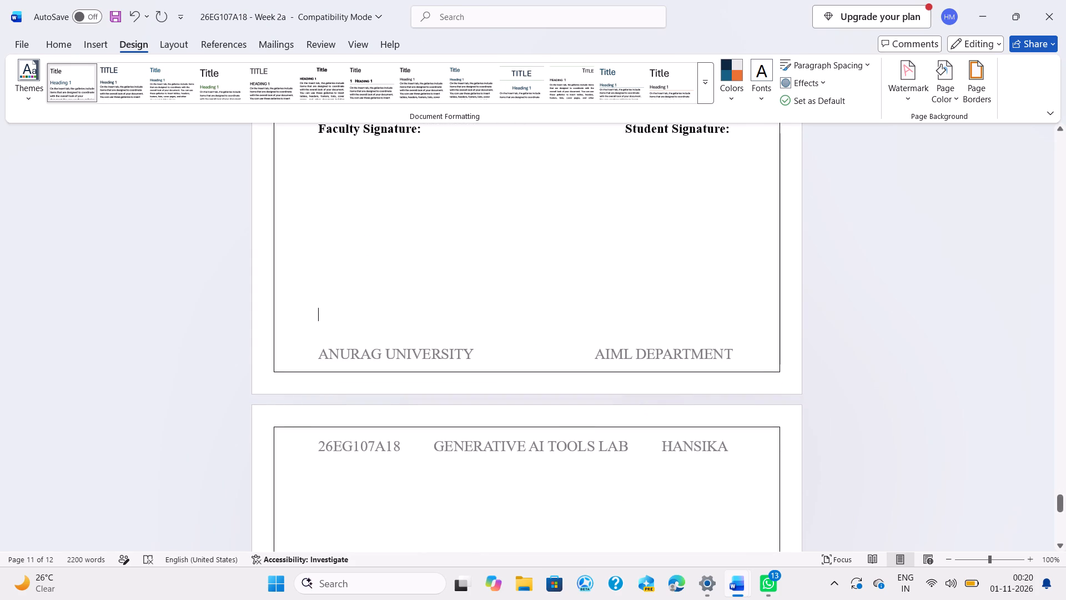
pyautogui.click(334, 491)
pyautogui.press('BackSpace')
pyautogui.scroll(-3, 334, 491)
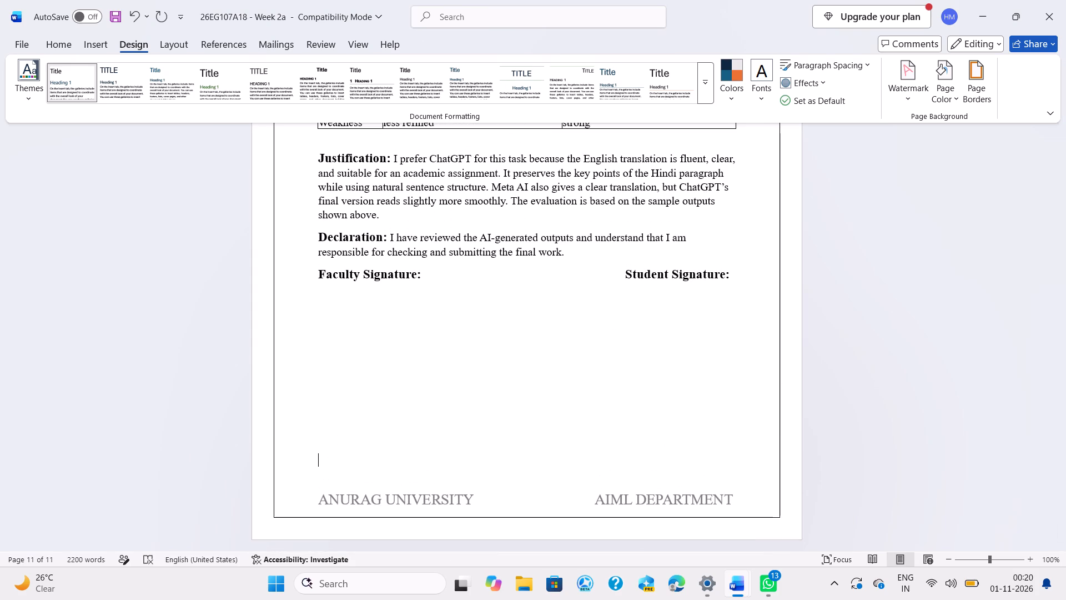
pyautogui.scroll(6, 334, 491)
pyautogui.hscroll(1, 334, 491)
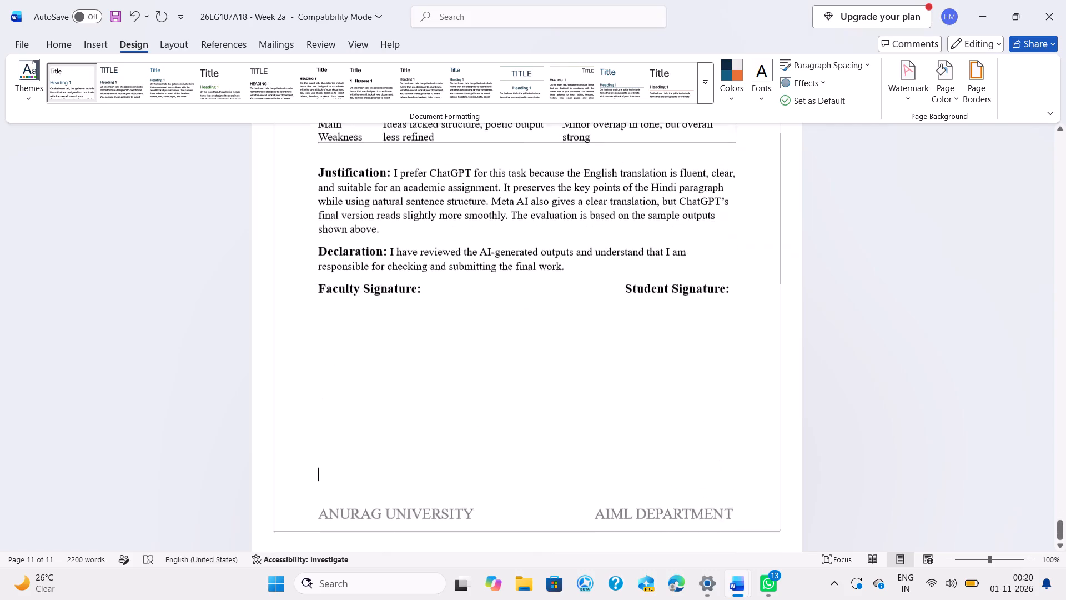
pyautogui.hscroll(1, 334, 491)
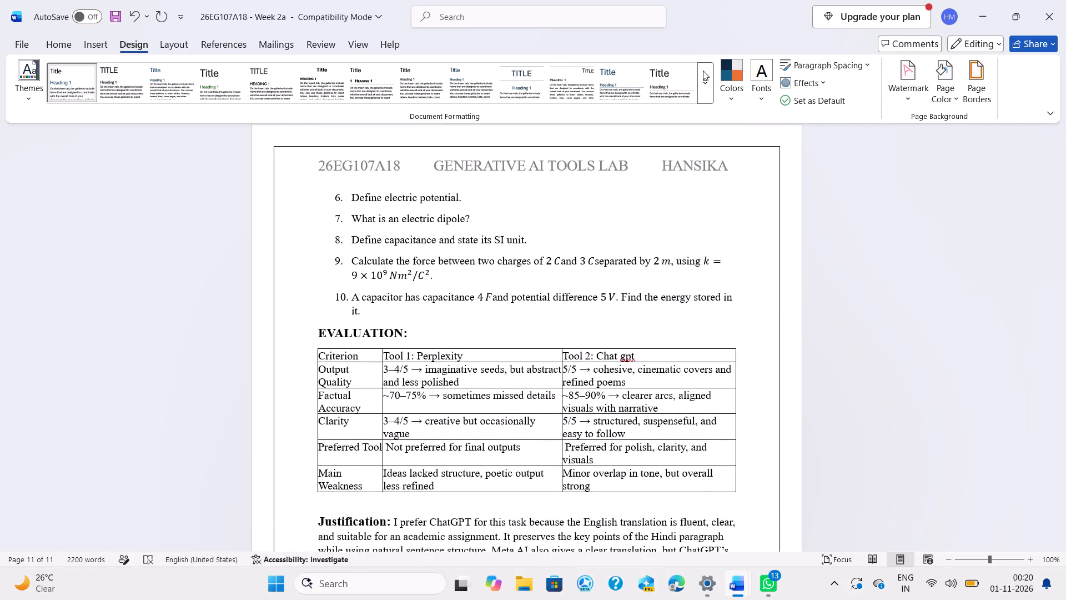